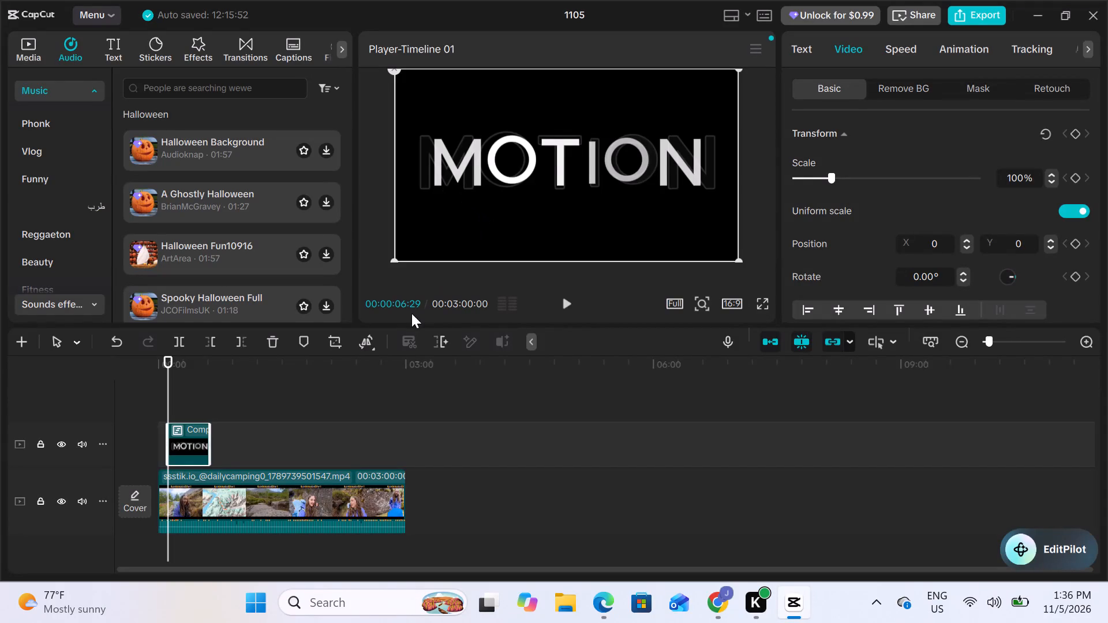
Scrub the playhead through the camping footage to about 00:01:22 in the timeline.
{"action": "left_click_drag", "start_coordinate": [167, 388], "coordinate": [255, 395]}
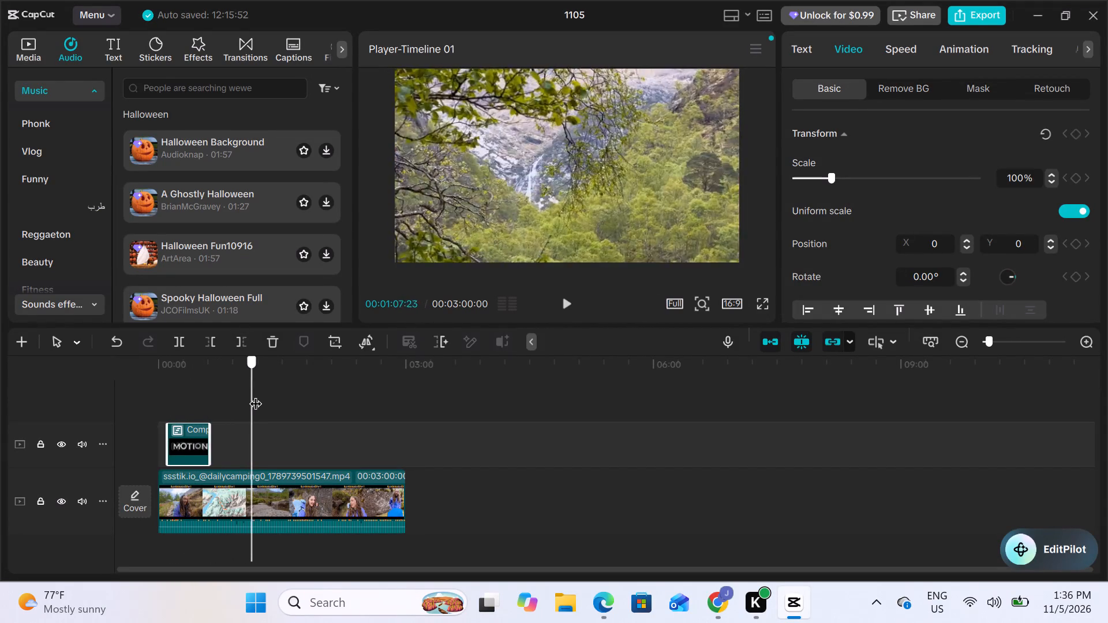
{"action": "left_click_drag", "start_coordinate": [255, 395], "coordinate": [271, 399]}
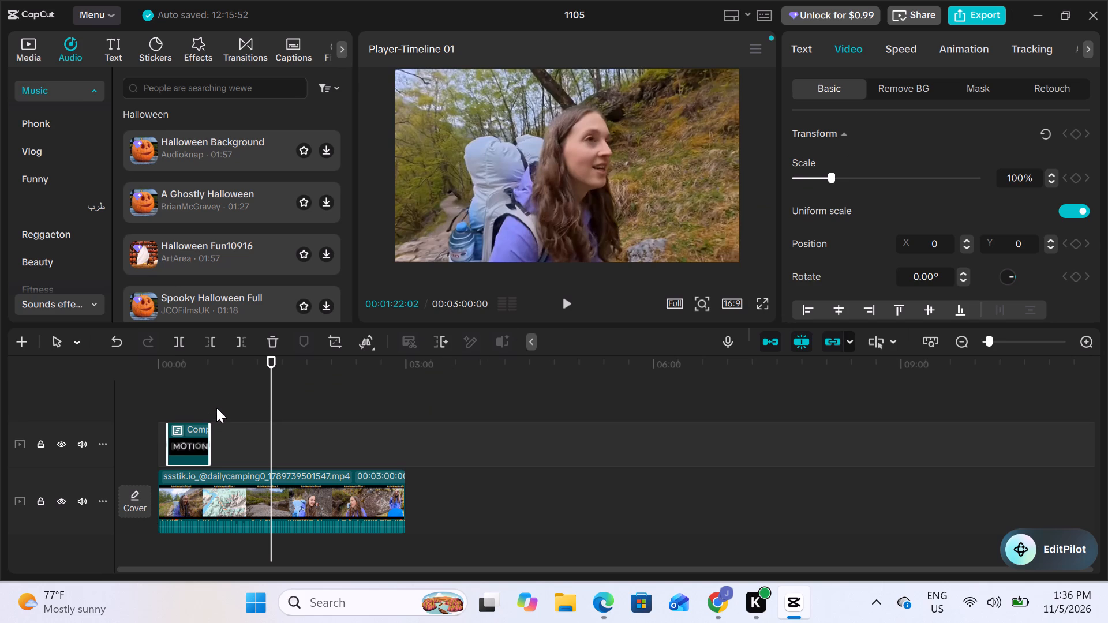
Select the MOTION compound clip and the camping video together and examine their shared basic video and audio settings.
{"action": "left_click_drag", "start_coordinate": [216, 408], "coordinate": [254, 497]}
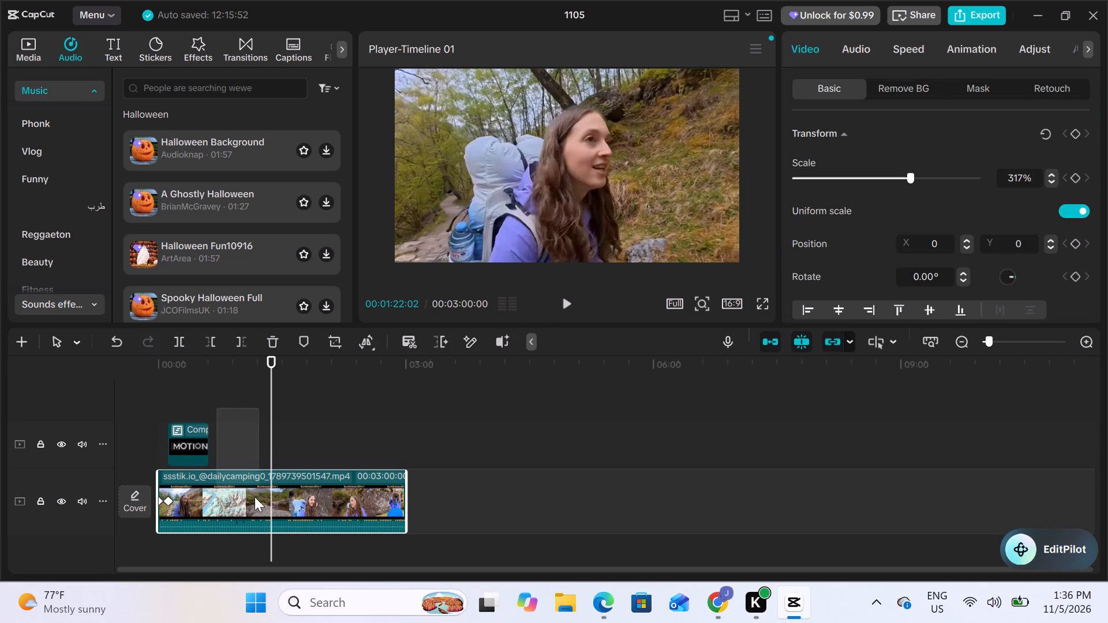
{"action": "left_click_drag", "start_coordinate": [254, 497], "coordinate": [197, 515]}
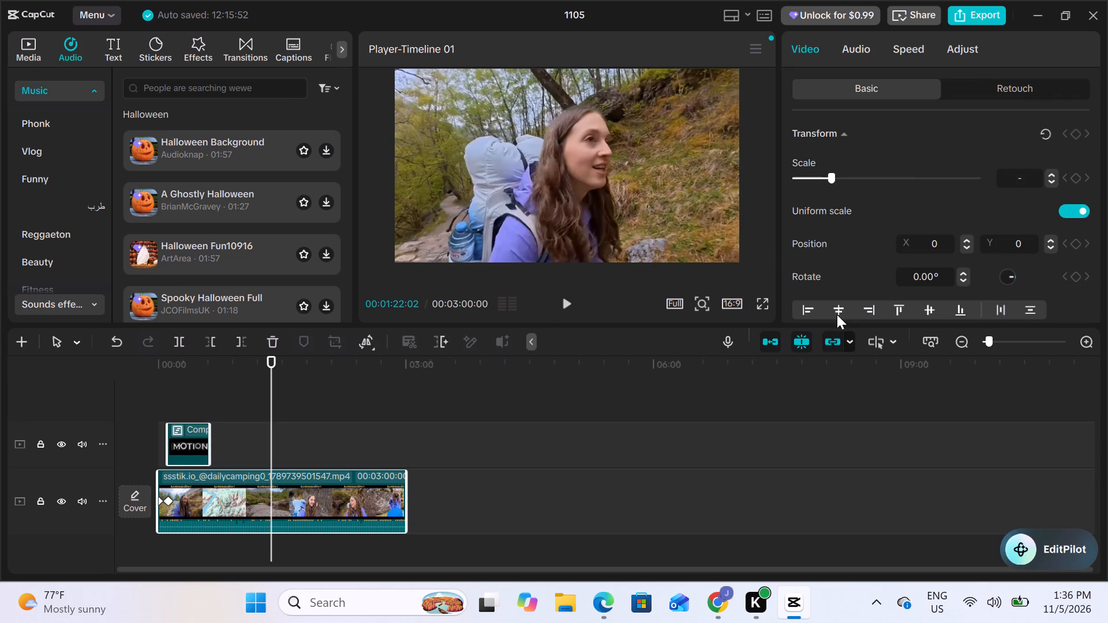
{"action": "scroll", "coordinate": [837, 314], "scroll_direction": "down", "scroll_amount": 3}
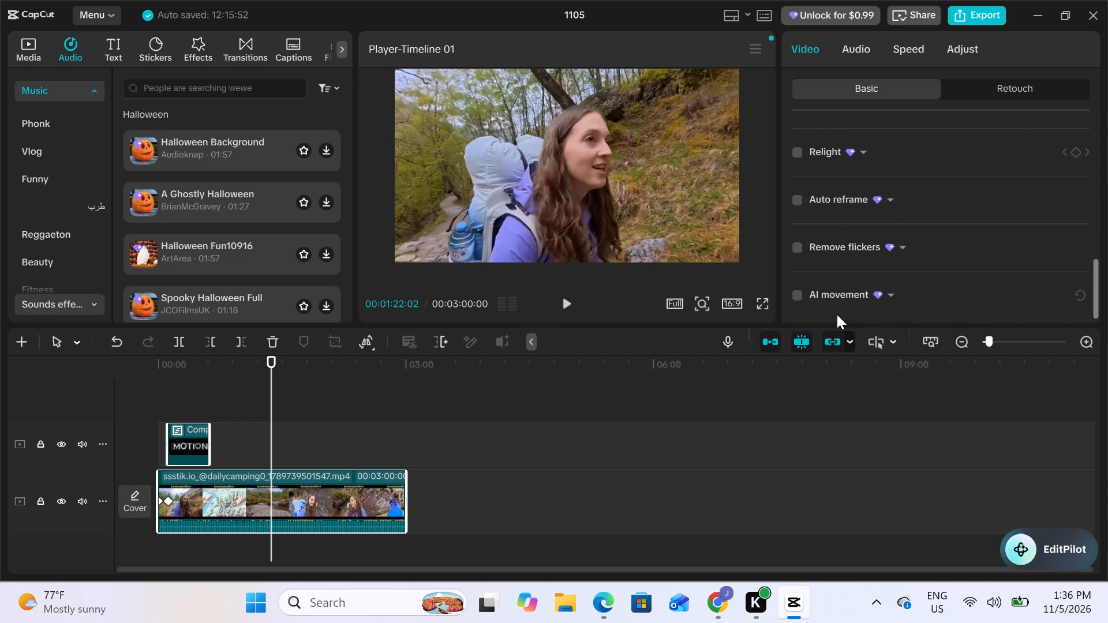
{"action": "scroll", "coordinate": [837, 314], "scroll_direction": "down", "scroll_amount": 1}
{"action": "scroll", "coordinate": [837, 314], "scroll_direction": "up", "scroll_amount": 3}
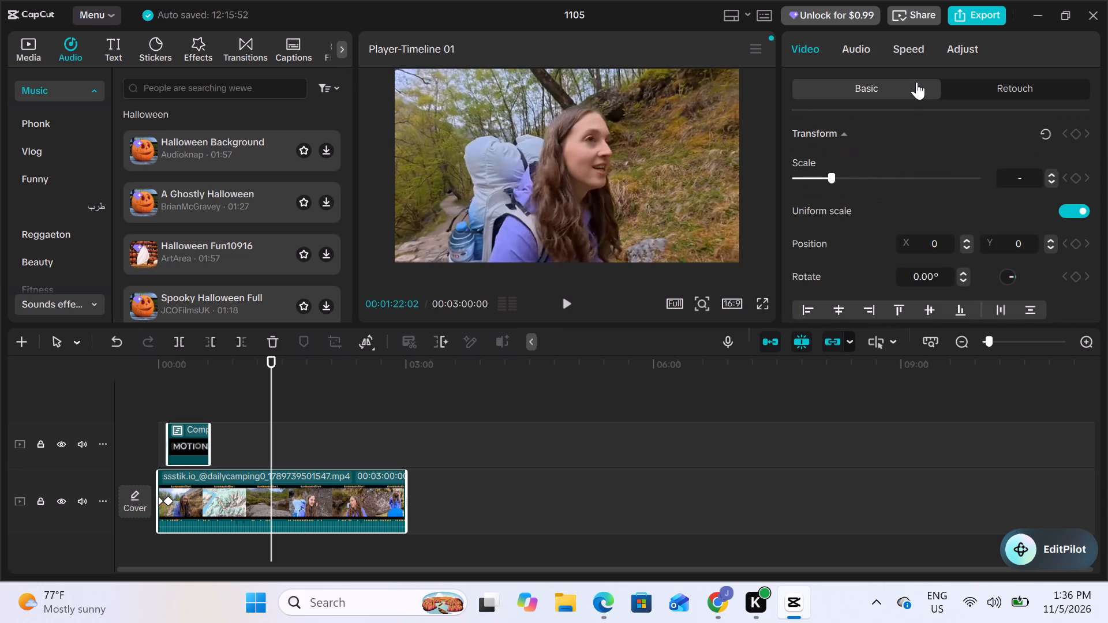
{"action": "left_click", "coordinate": [849, 48]}
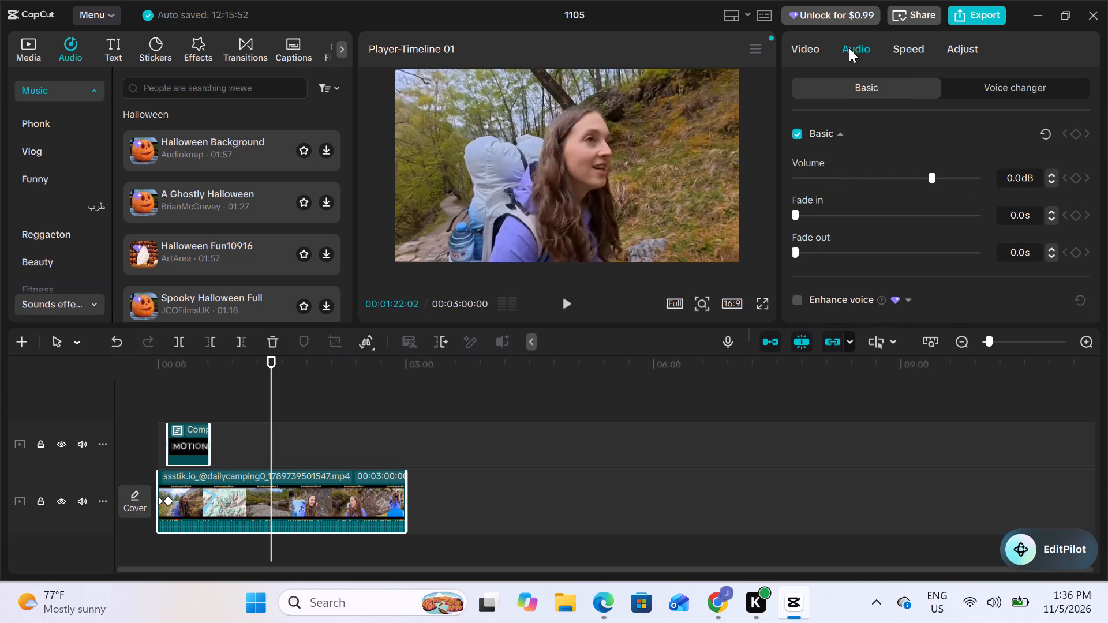
{"action": "scroll", "coordinate": [847, 153], "scroll_direction": "down", "scroll_amount": 5}
{"action": "scroll", "coordinate": [847, 153], "scroll_direction": "up", "scroll_amount": 5}
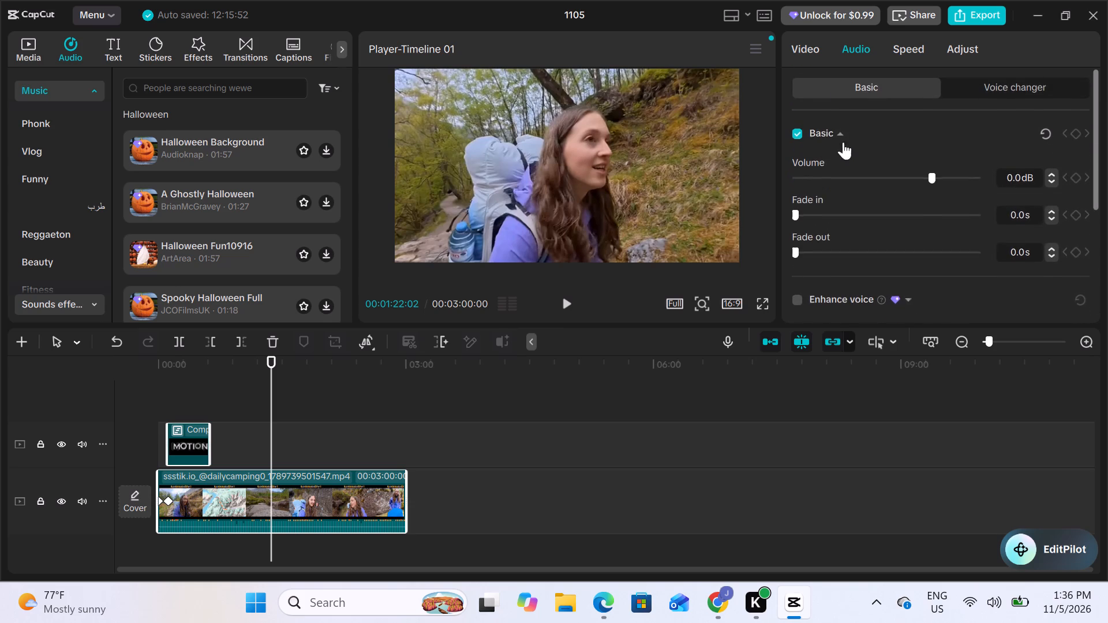
Examine the shared basic video properties of both selected clips, from Transform and Blend through the enhancement options, collapsing the Blend section.
{"action": "left_click", "coordinate": [803, 48]}
{"action": "scroll", "coordinate": [840, 269], "scroll_direction": "down", "scroll_amount": 1}
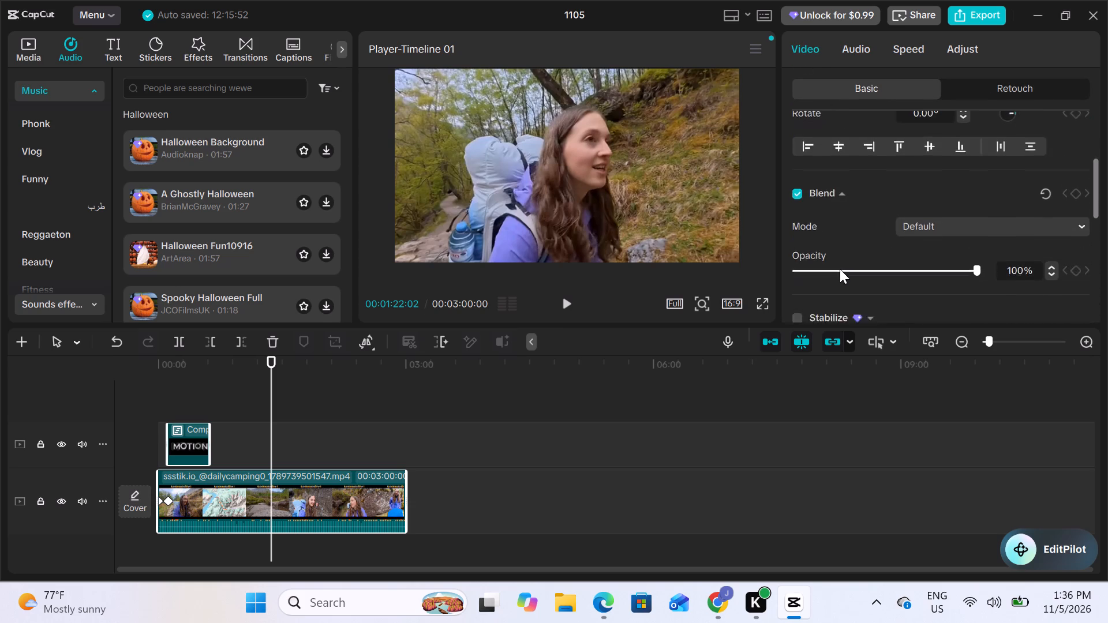
{"action": "scroll", "coordinate": [840, 269], "scroll_direction": "down", "scroll_amount": 3}
{"action": "scroll", "coordinate": [840, 269], "scroll_direction": "up", "scroll_amount": 6}
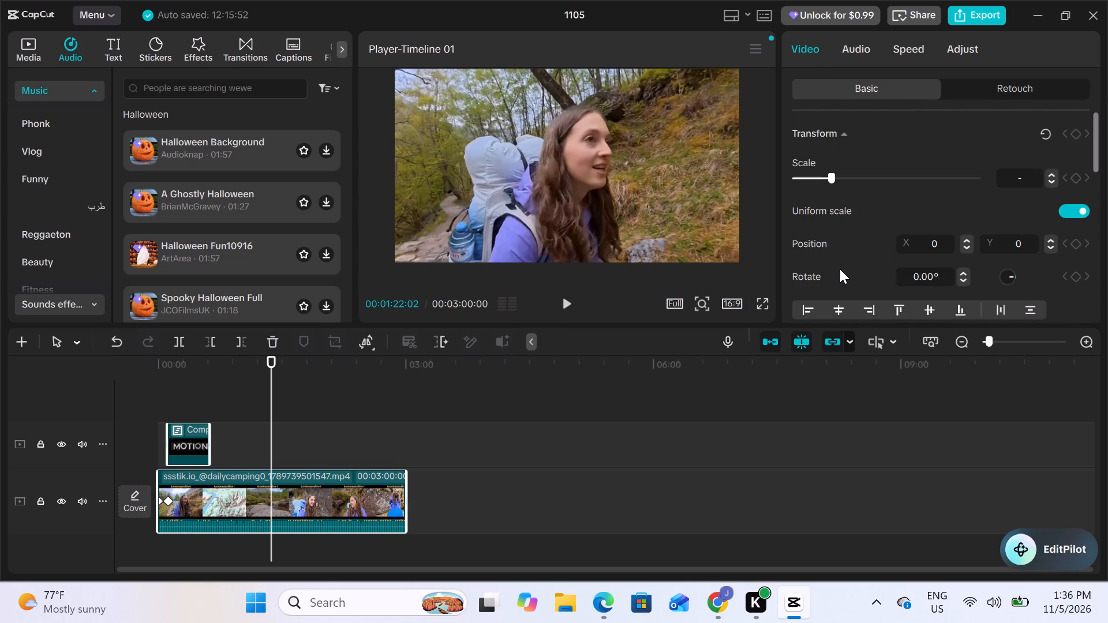
{"action": "scroll", "coordinate": [840, 269], "scroll_direction": "up", "scroll_amount": 1}
{"action": "scroll", "coordinate": [840, 269], "scroll_direction": "down", "scroll_amount": 2}
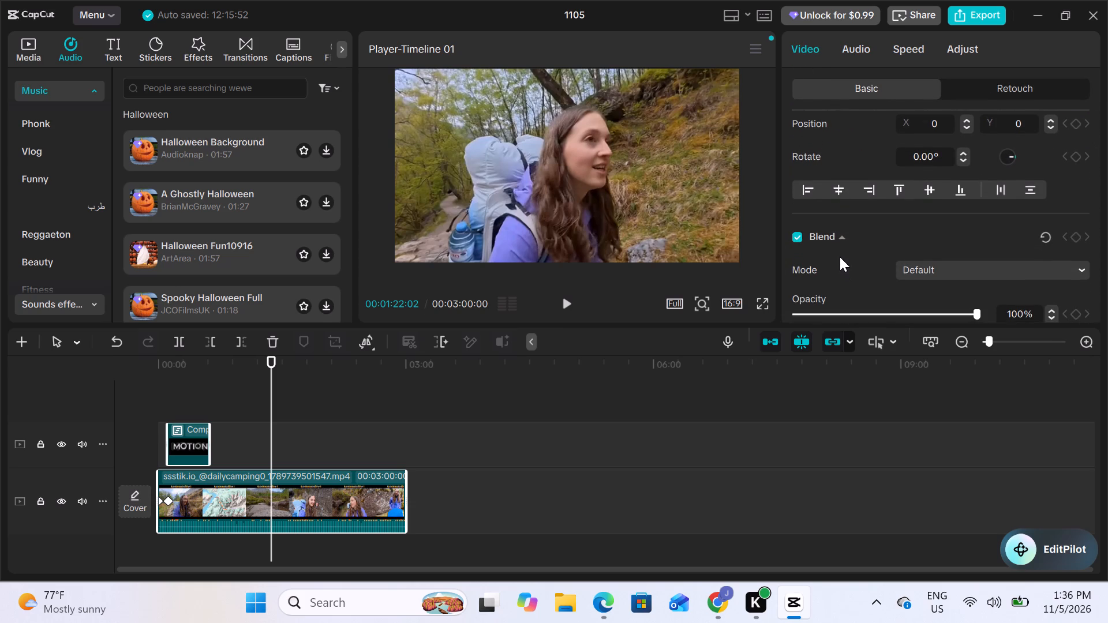
{"action": "left_click", "coordinate": [840, 235]}
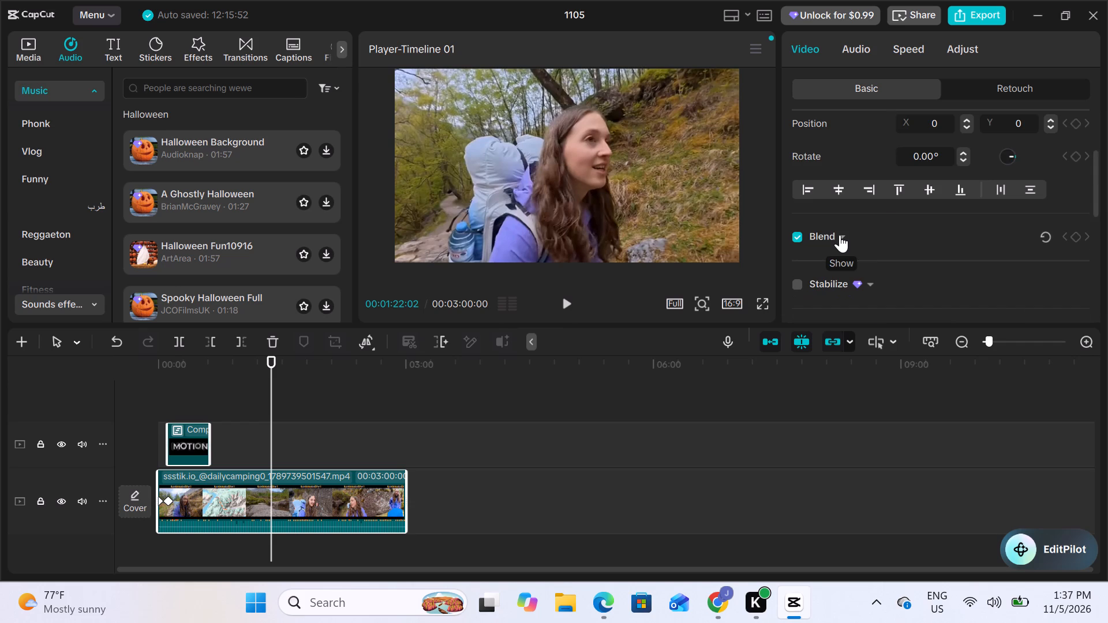
{"action": "scroll", "coordinate": [840, 235], "scroll_direction": "down", "scroll_amount": 1}
{"action": "scroll", "coordinate": [840, 235], "scroll_direction": "up", "scroll_amount": 1}
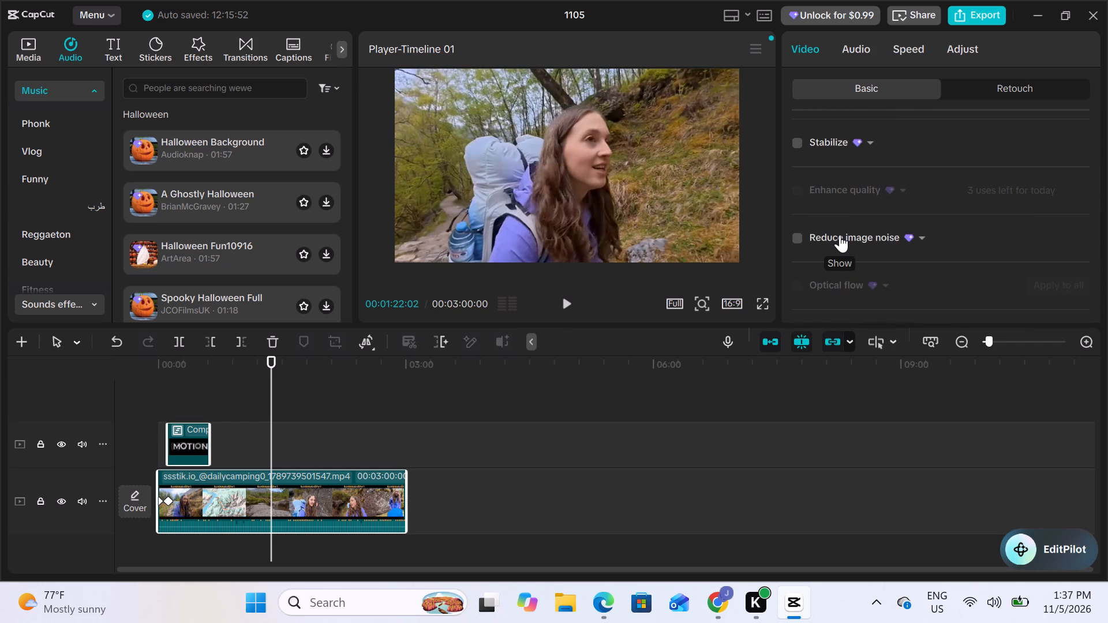
{"action": "scroll", "coordinate": [840, 235], "scroll_direction": "up", "scroll_amount": 1}
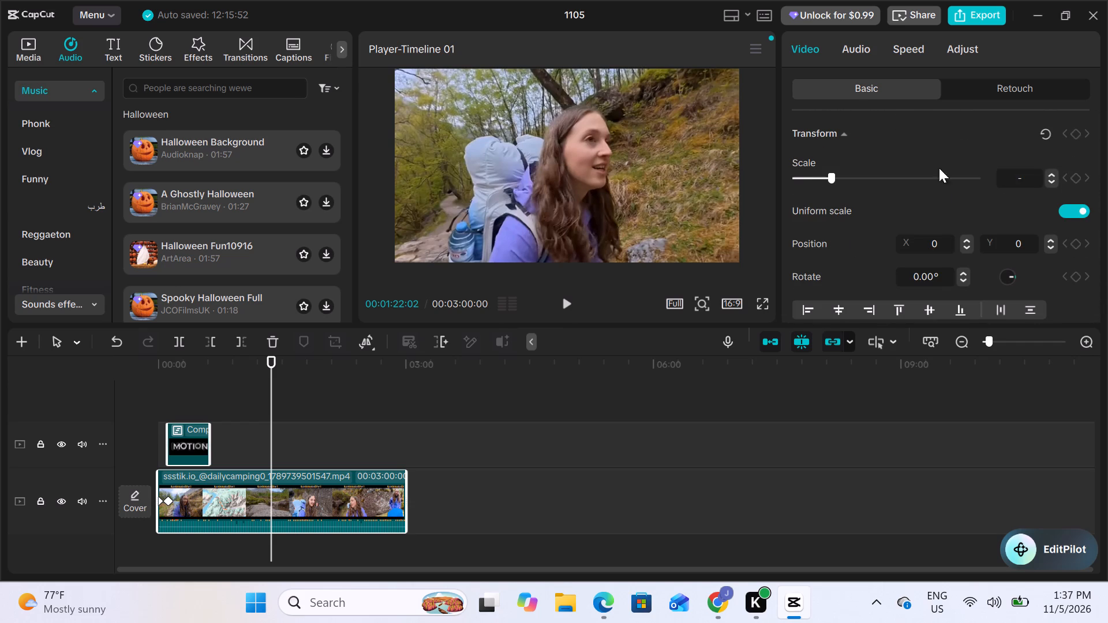
Examine the speed curve presets and the basic audio options available for both selected clips.
{"action": "left_click", "coordinate": [900, 45]}
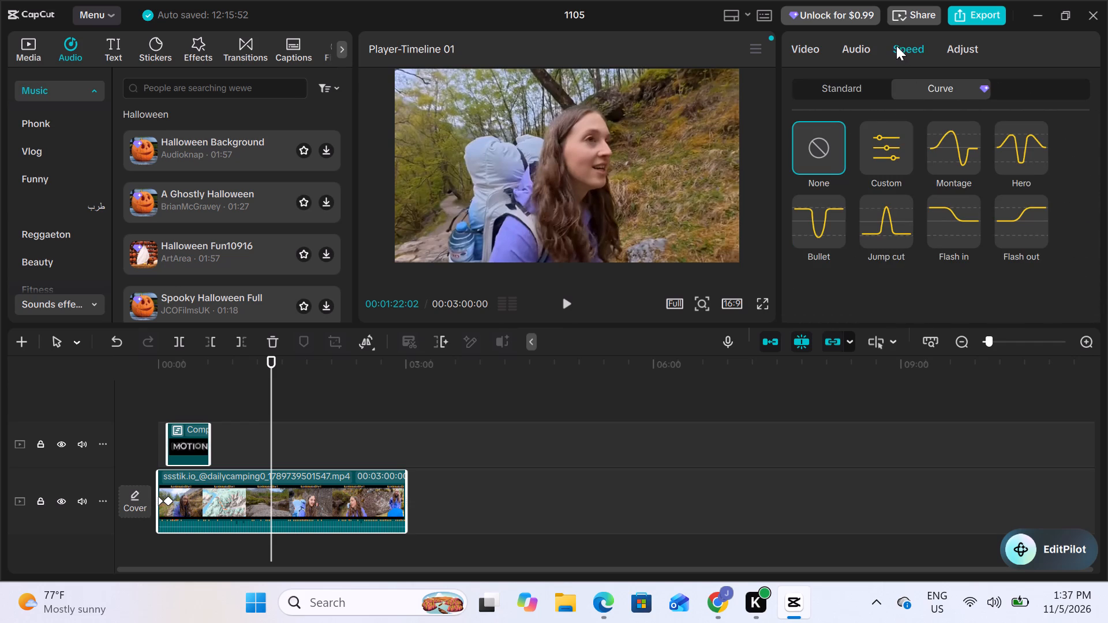
{"action": "left_click", "coordinate": [859, 46]}
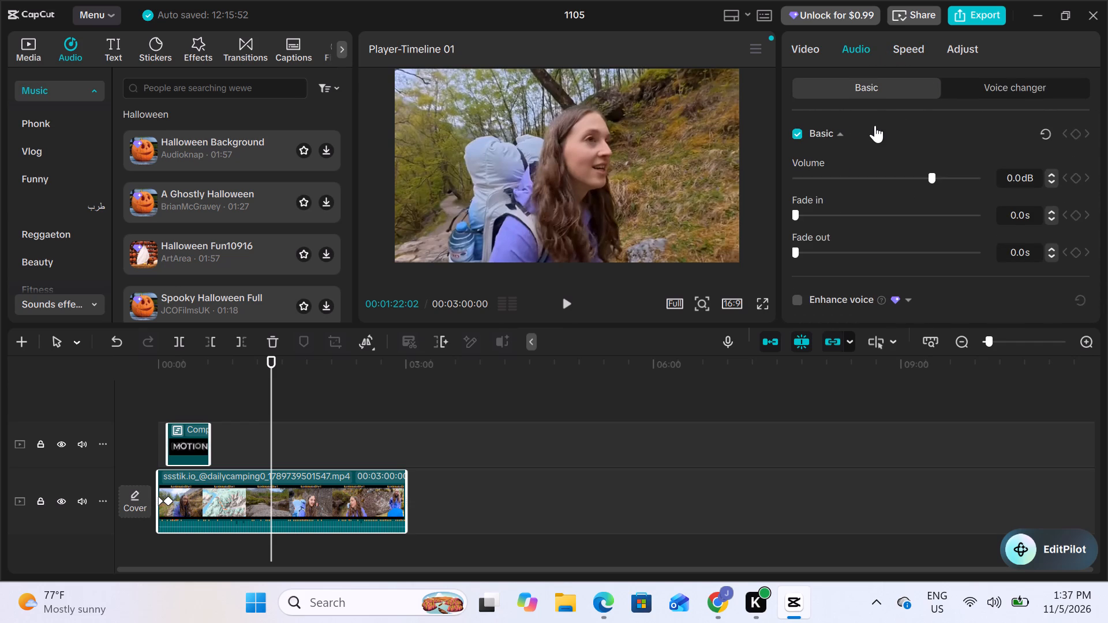
{"action": "scroll", "coordinate": [875, 125], "scroll_direction": "down", "scroll_amount": 1}
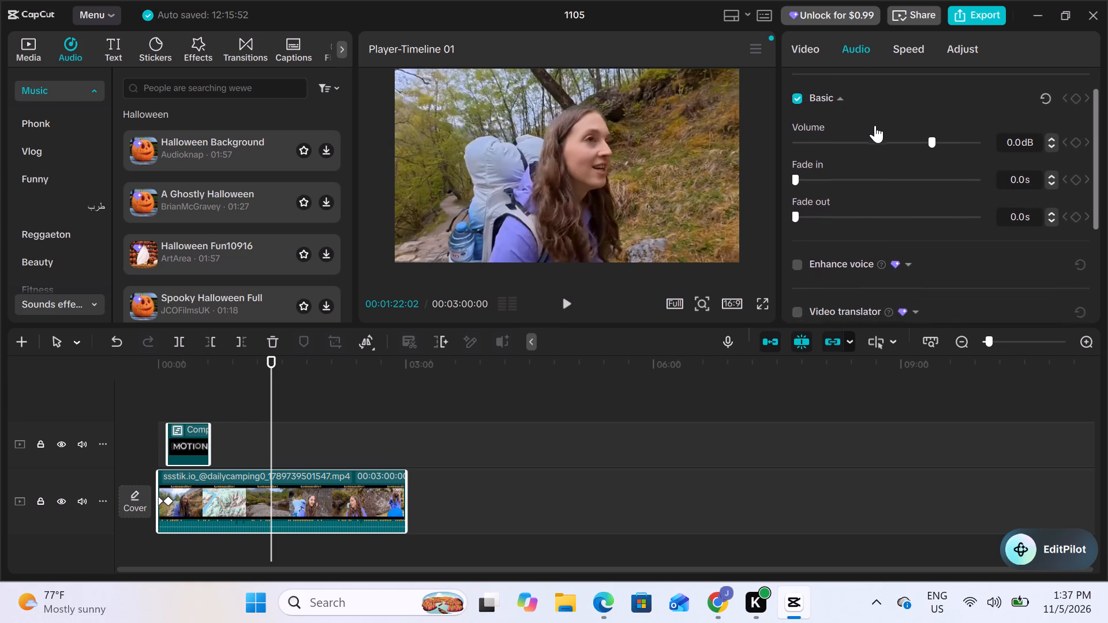
{"action": "scroll", "coordinate": [875, 125], "scroll_direction": "down", "scroll_amount": 5}
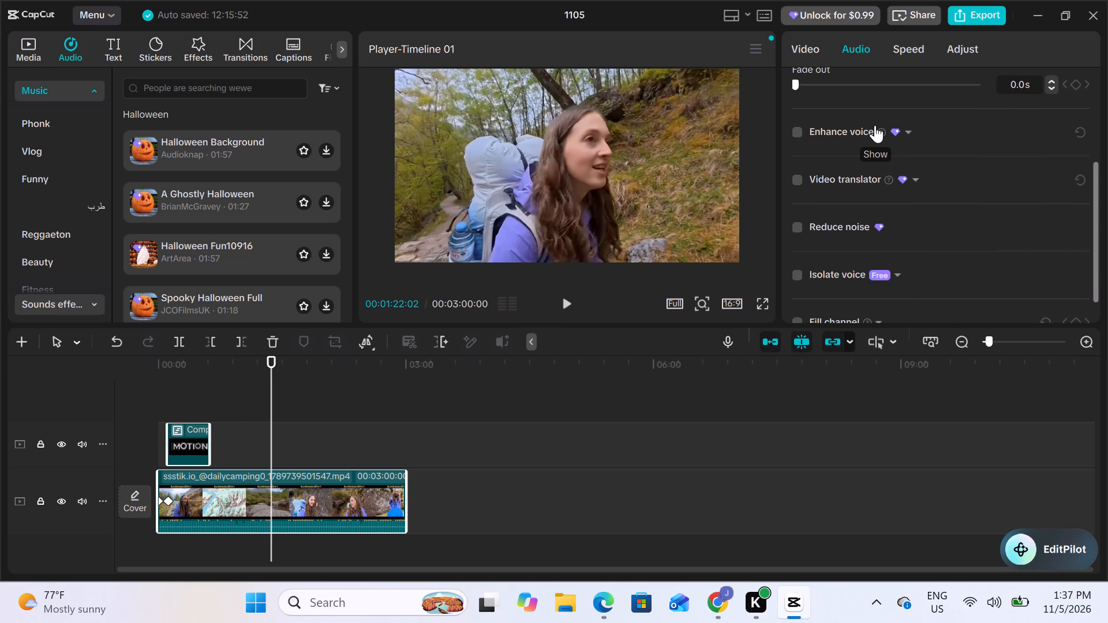
{"action": "scroll", "coordinate": [875, 125], "scroll_direction": "up", "scroll_amount": 1}
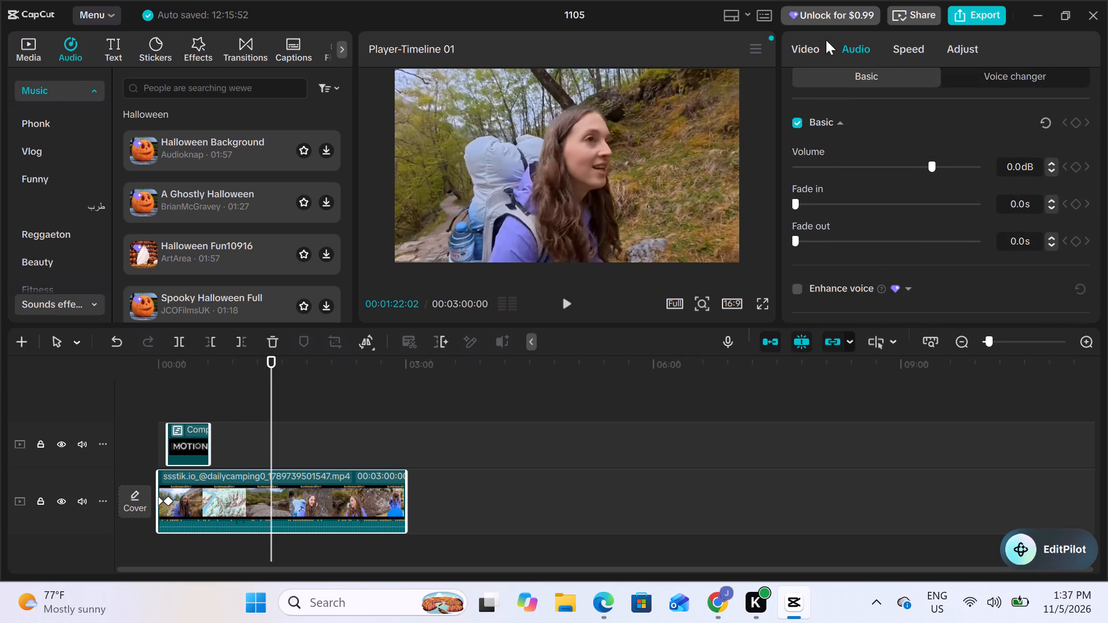
Examine the retouch, colour adjustment and basic audio options for both selected clips, from volume and fades to Fill channel.
{"action": "left_click", "coordinate": [808, 43]}
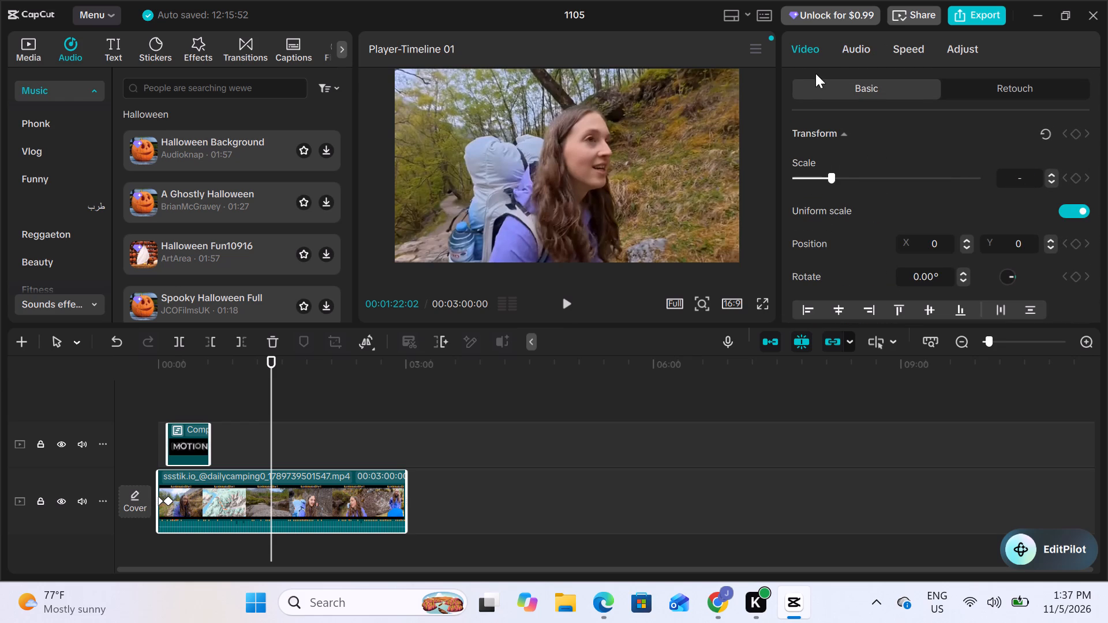
{"action": "left_click", "coordinate": [1005, 81]}
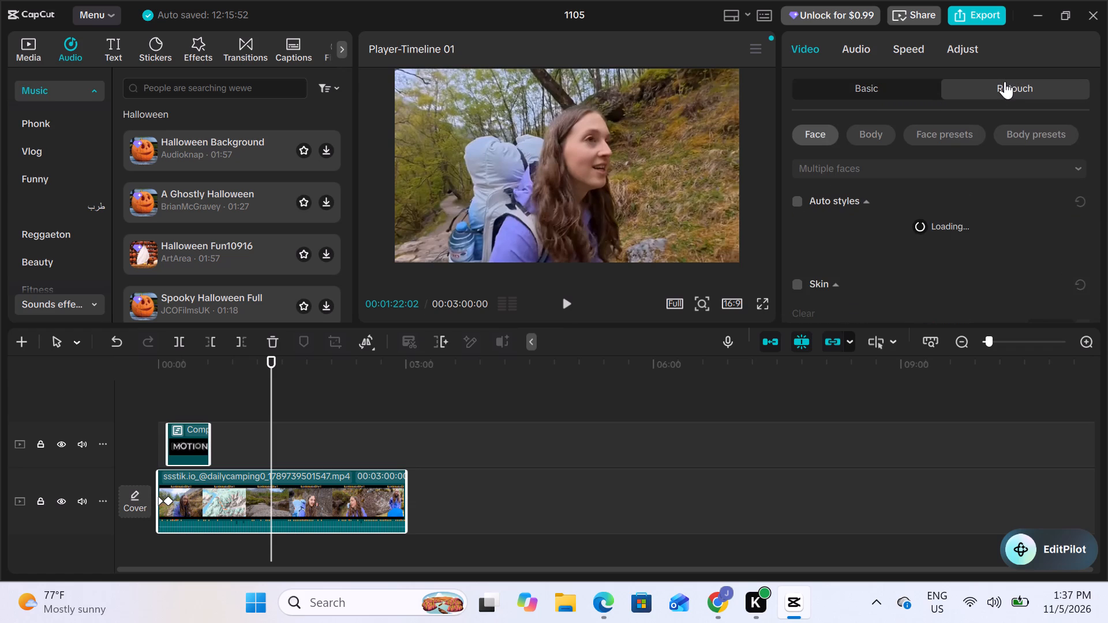
{"action": "left_click", "coordinate": [957, 50]}
{"action": "left_click", "coordinate": [903, 48]}
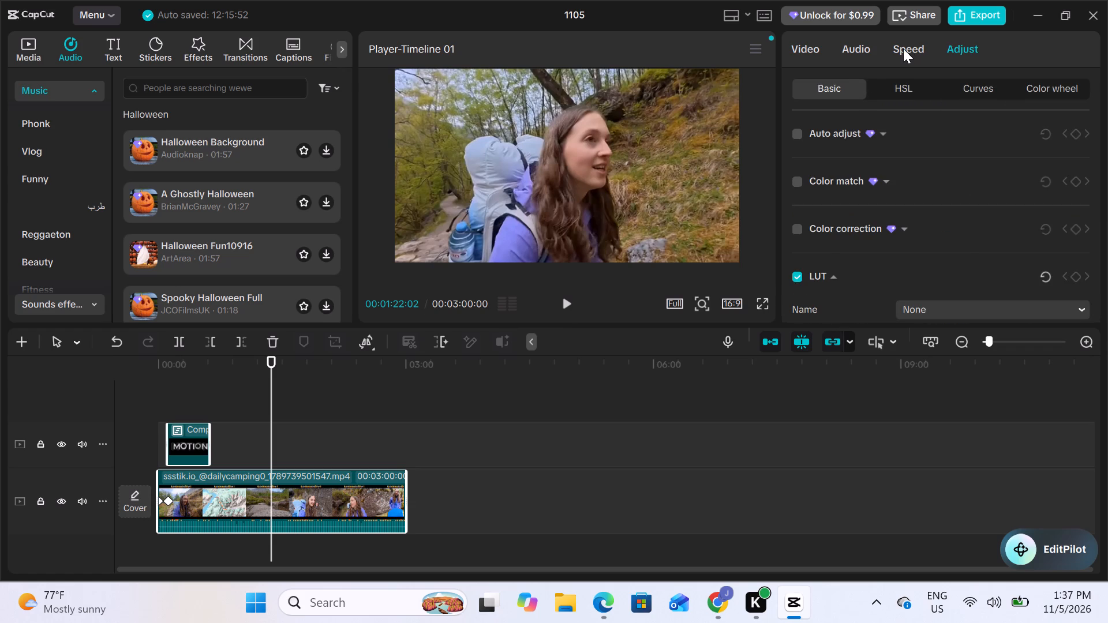
{"action": "left_click", "coordinate": [844, 46]}
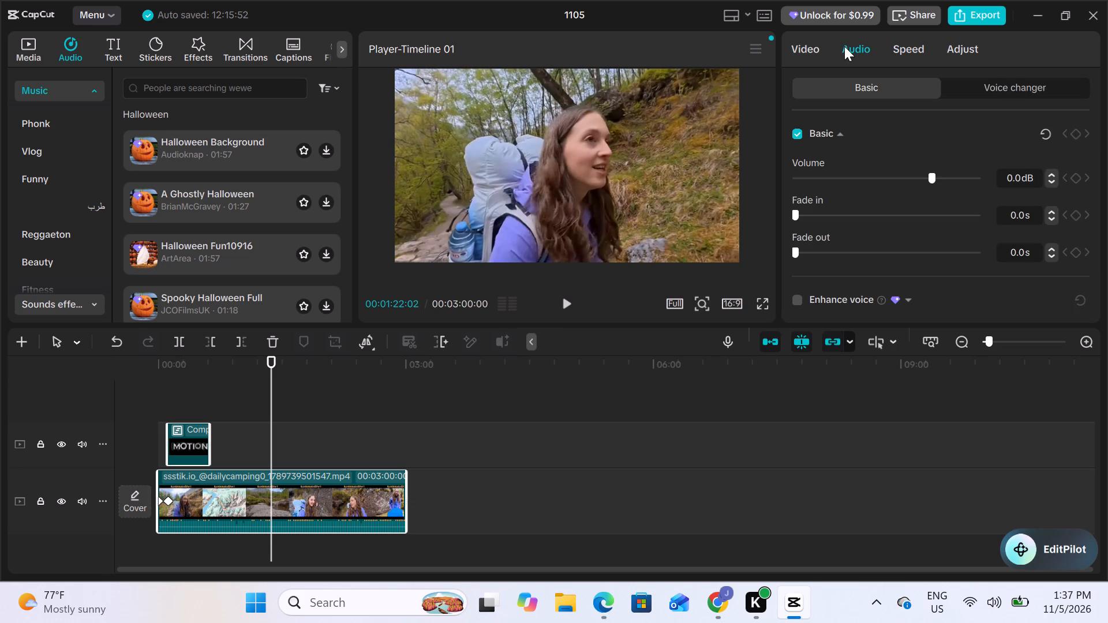
{"action": "scroll", "coordinate": [854, 190], "scroll_direction": "down", "scroll_amount": 1}
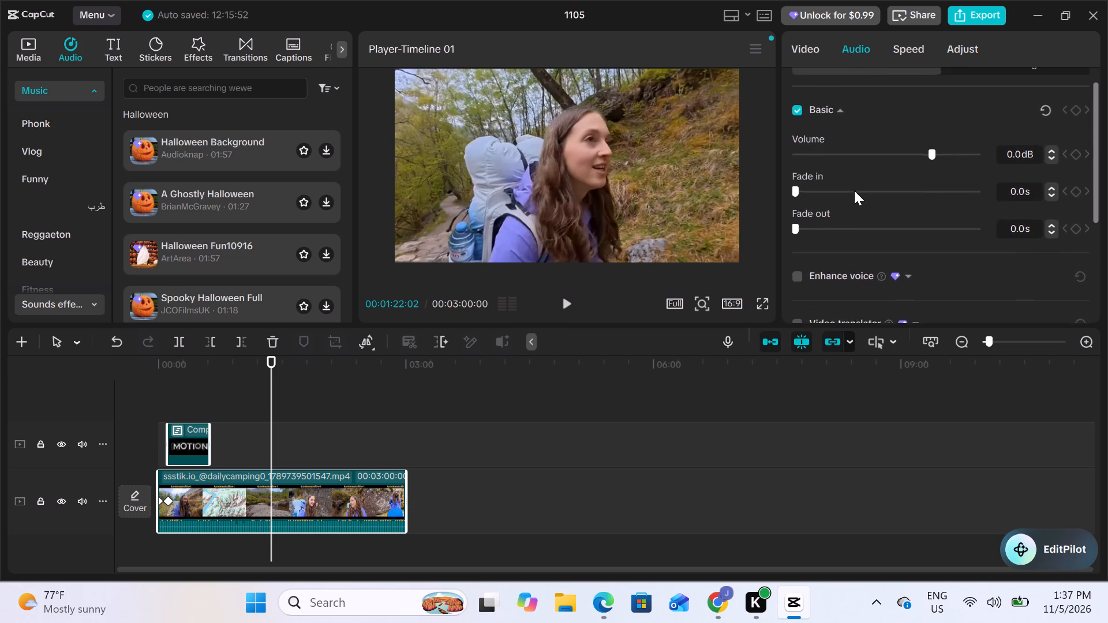
{"action": "scroll", "coordinate": [854, 190], "scroll_direction": "down", "scroll_amount": 4}
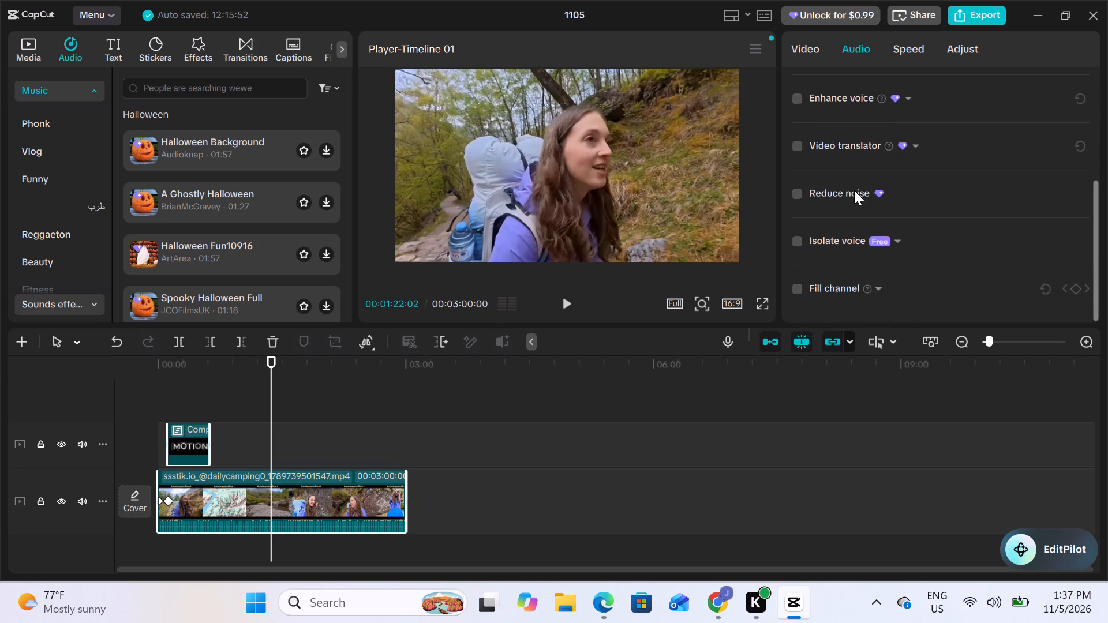
{"action": "scroll", "coordinate": [854, 190], "scroll_direction": "up", "scroll_amount": 3}
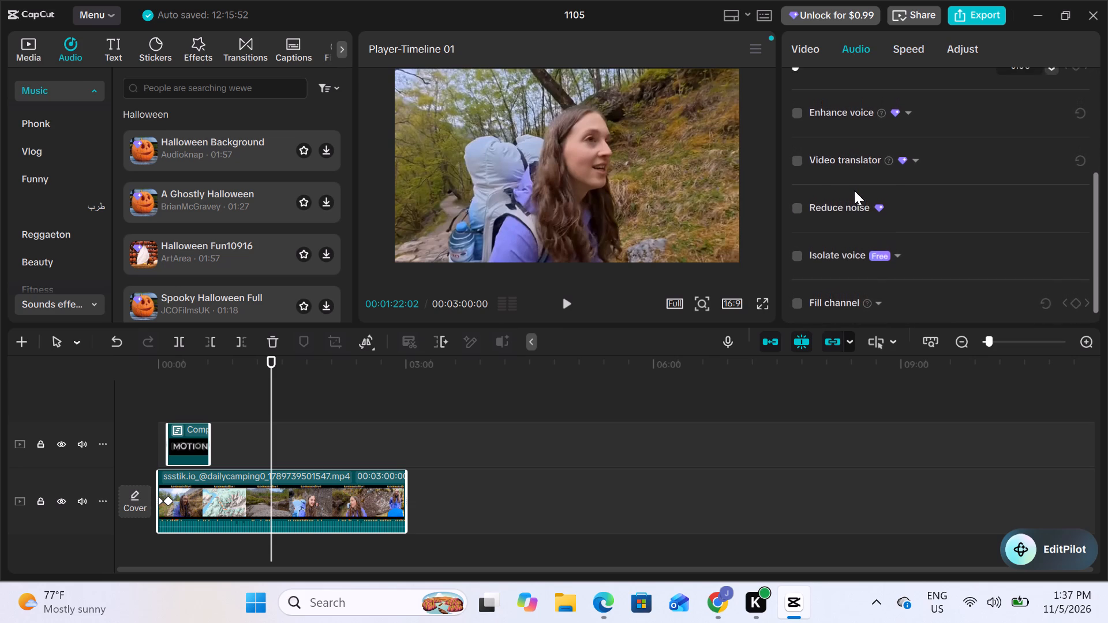
{"action": "scroll", "coordinate": [854, 190], "scroll_direction": "up", "scroll_amount": 2}
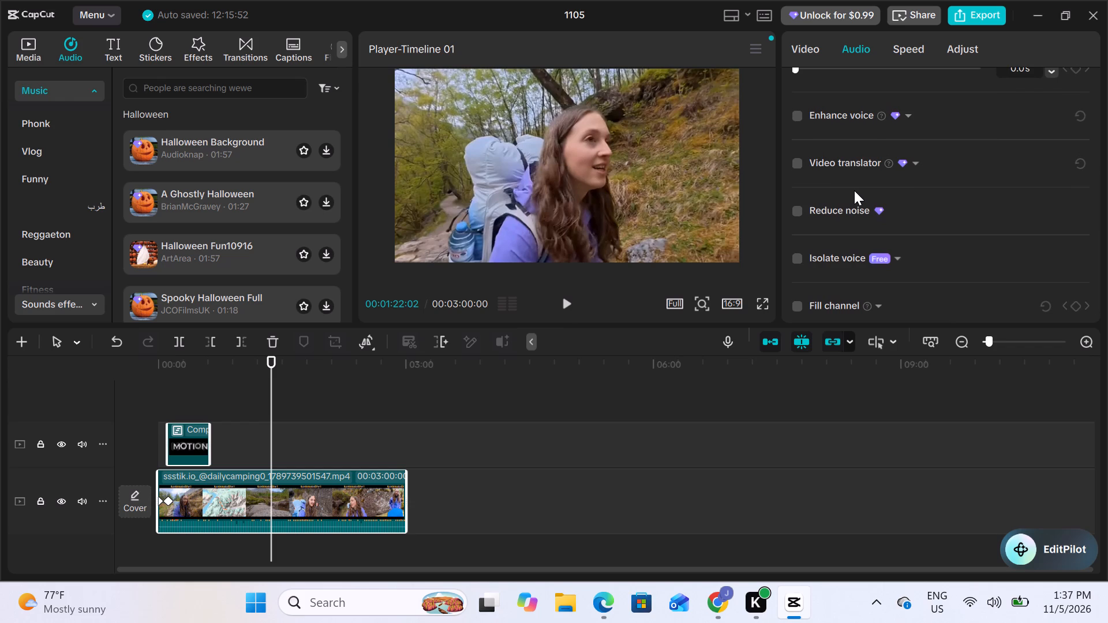
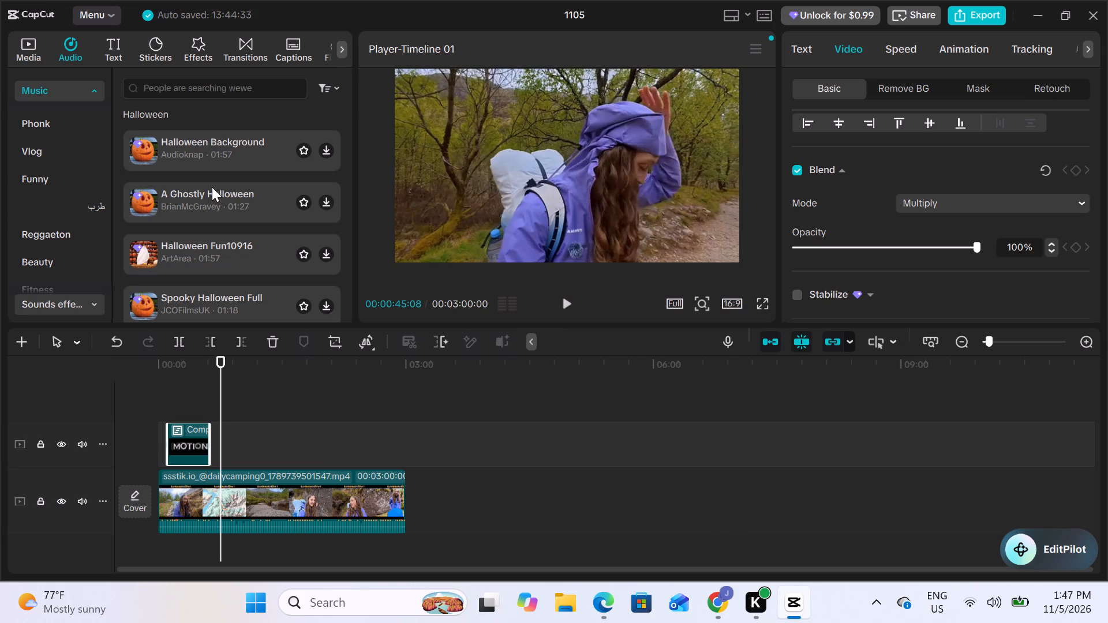
Preview the white brush-stroke sticker among the background stickers and download it.
{"action": "left_click", "coordinate": [155, 51]}
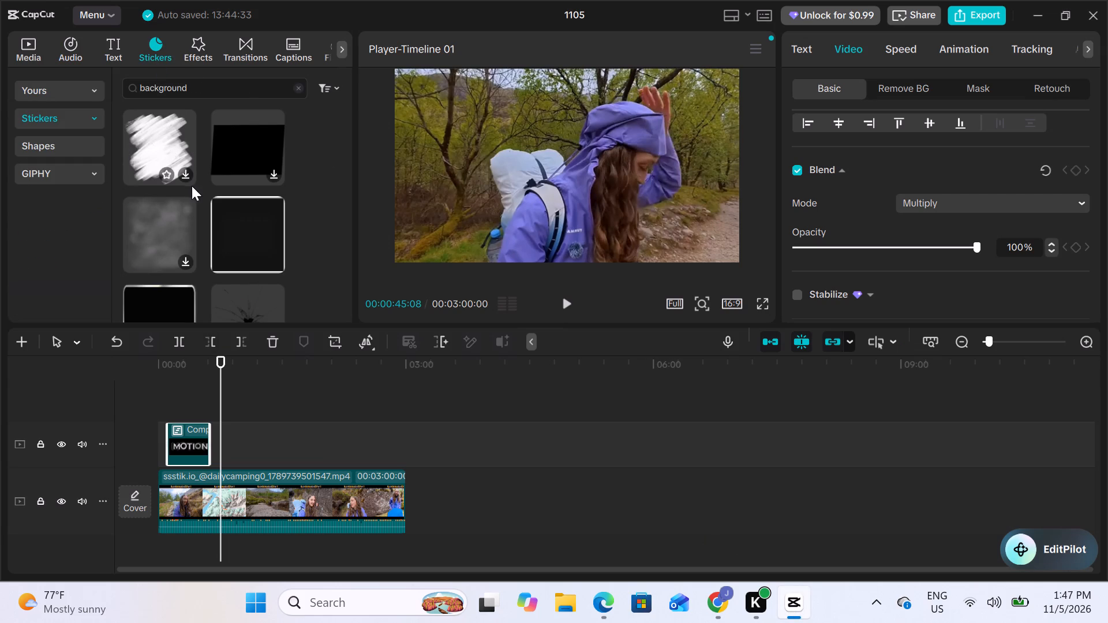
{"action": "left_click", "coordinate": [164, 153]}
{"action": "left_click", "coordinate": [182, 172]}
Browse the trending video effects for one that could suit the project.
{"action": "left_click", "coordinate": [192, 54]}
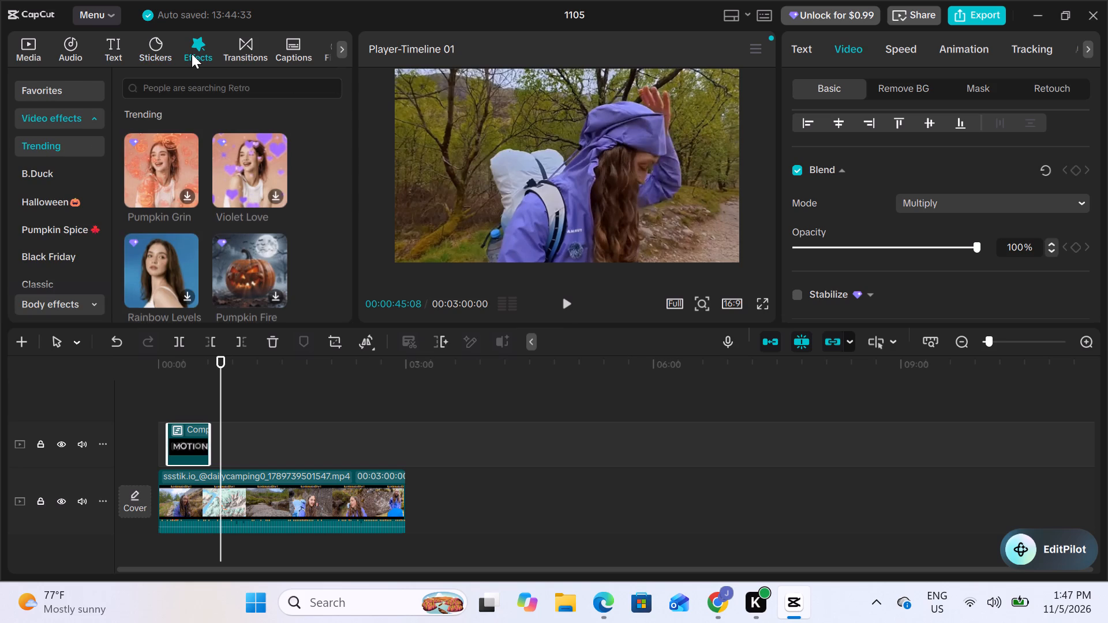
{"action": "scroll", "coordinate": [229, 229], "scroll_direction": "down", "scroll_amount": 2}
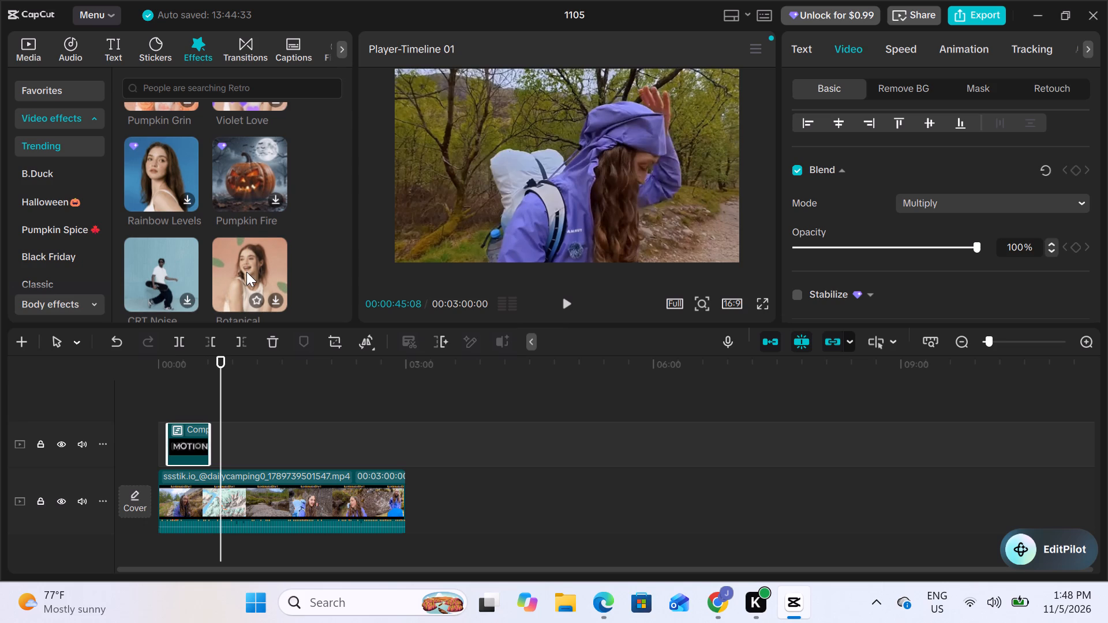
{"action": "scroll", "coordinate": [223, 226], "scroll_direction": "down", "scroll_amount": 1}
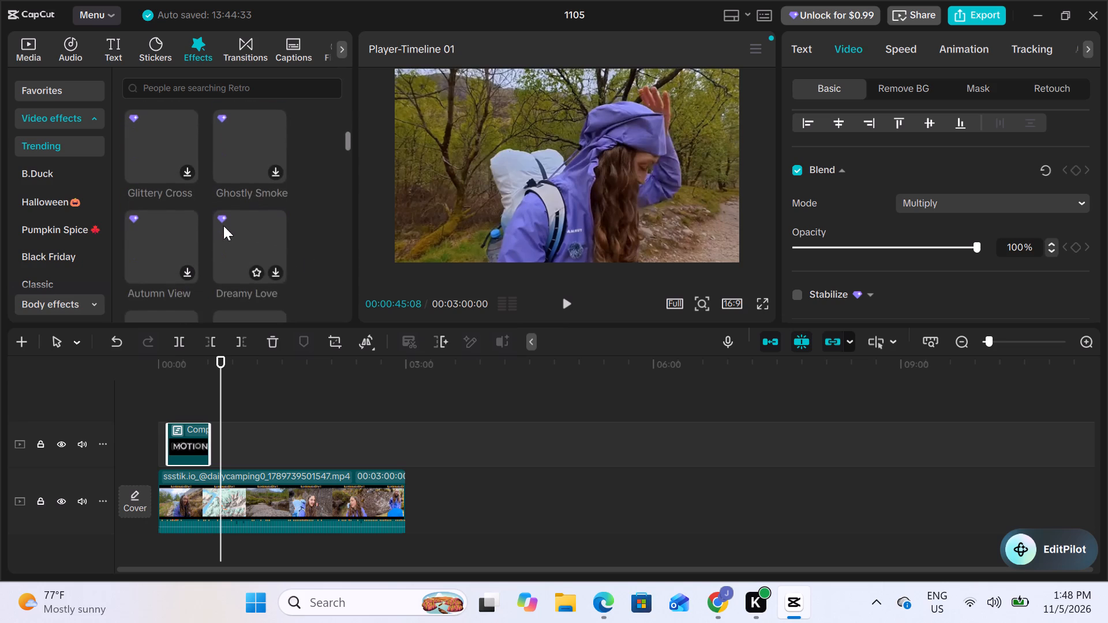
{"action": "scroll", "coordinate": [223, 226], "scroll_direction": "down", "scroll_amount": 1}
{"action": "scroll", "coordinate": [223, 226], "scroll_direction": "up", "scroll_amount": 1}
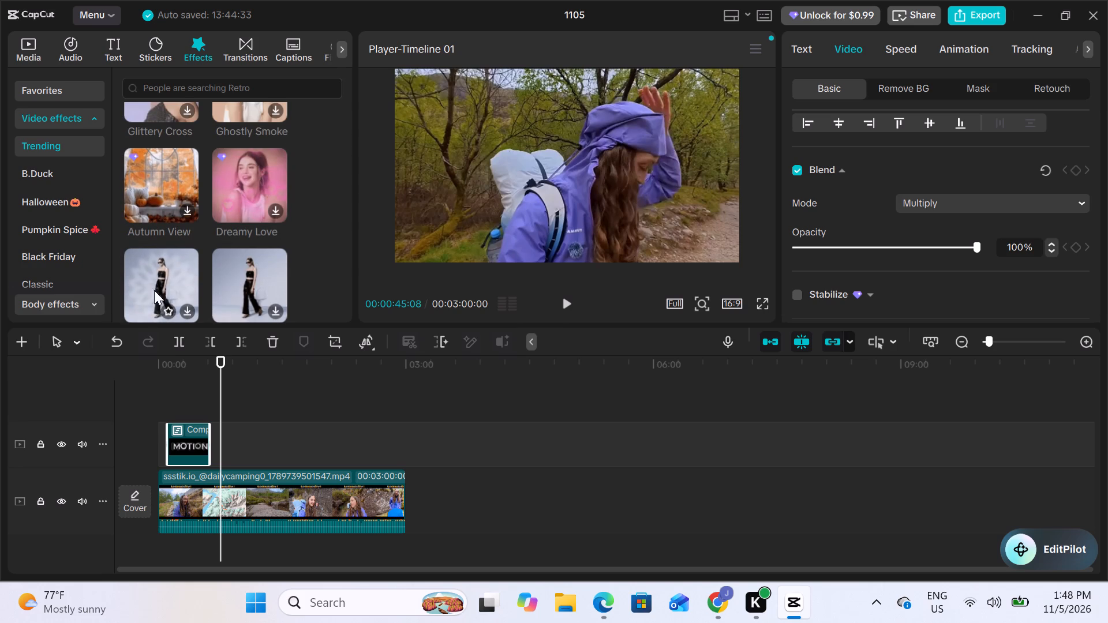
{"action": "left_click", "coordinate": [235, 254]}
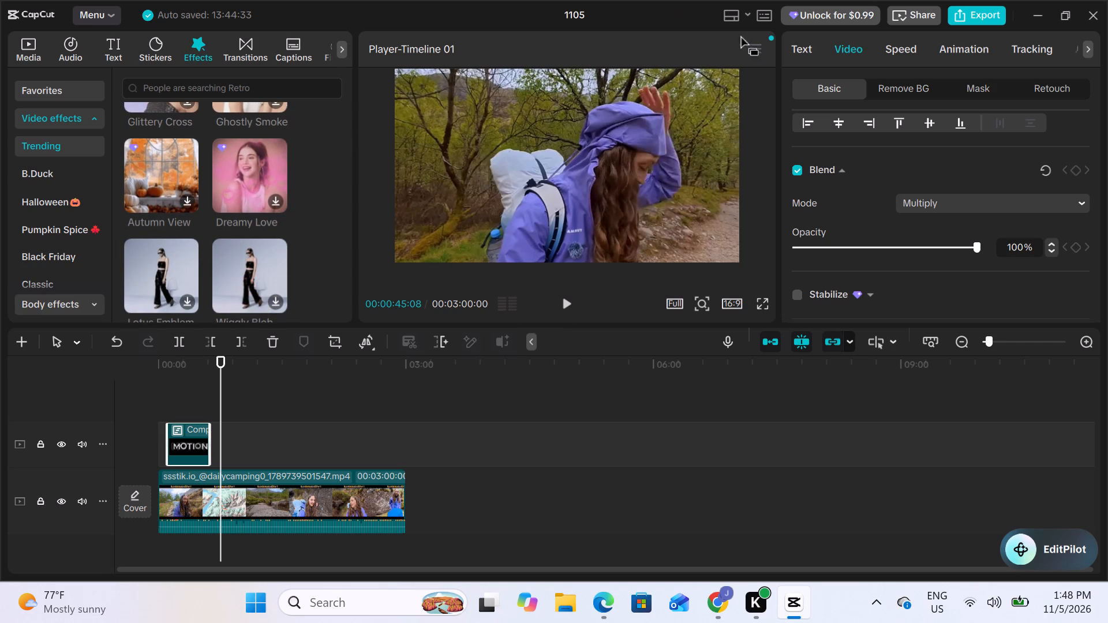
{"action": "scroll", "coordinate": [637, 44], "scroll_direction": "down", "scroll_amount": 1}
{"action": "scroll", "coordinate": [1034, 13], "scroll_direction": "up", "scroll_amount": 2}
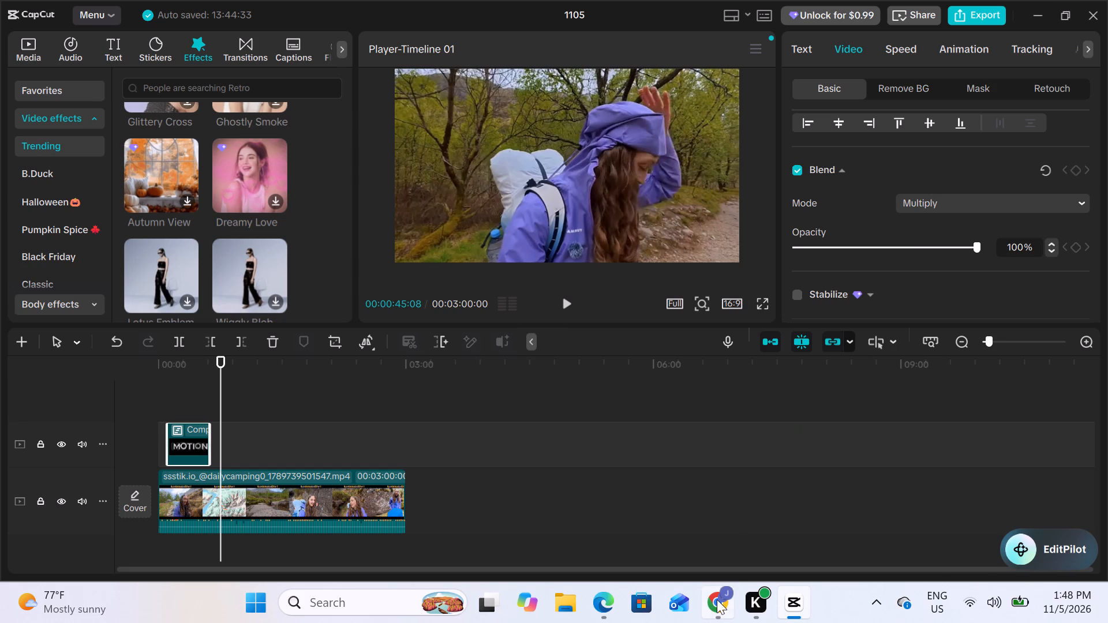
Switch to Chrome and open the Pixabay website in the blank tab.
{"action": "left_click", "coordinate": [717, 599]}
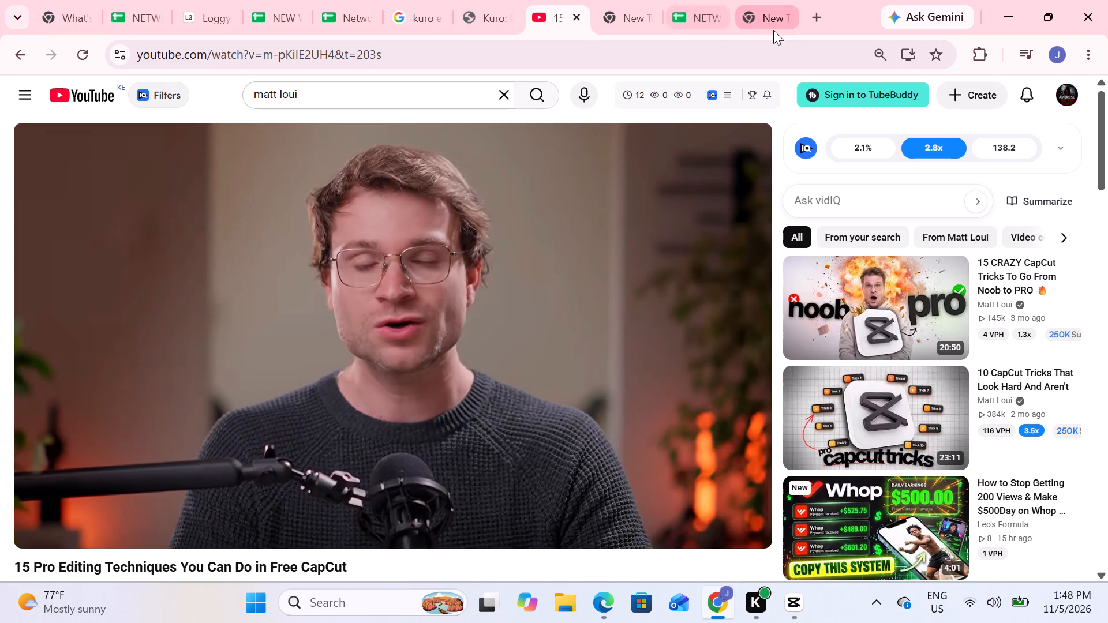
{"action": "left_click", "coordinate": [770, 12]}
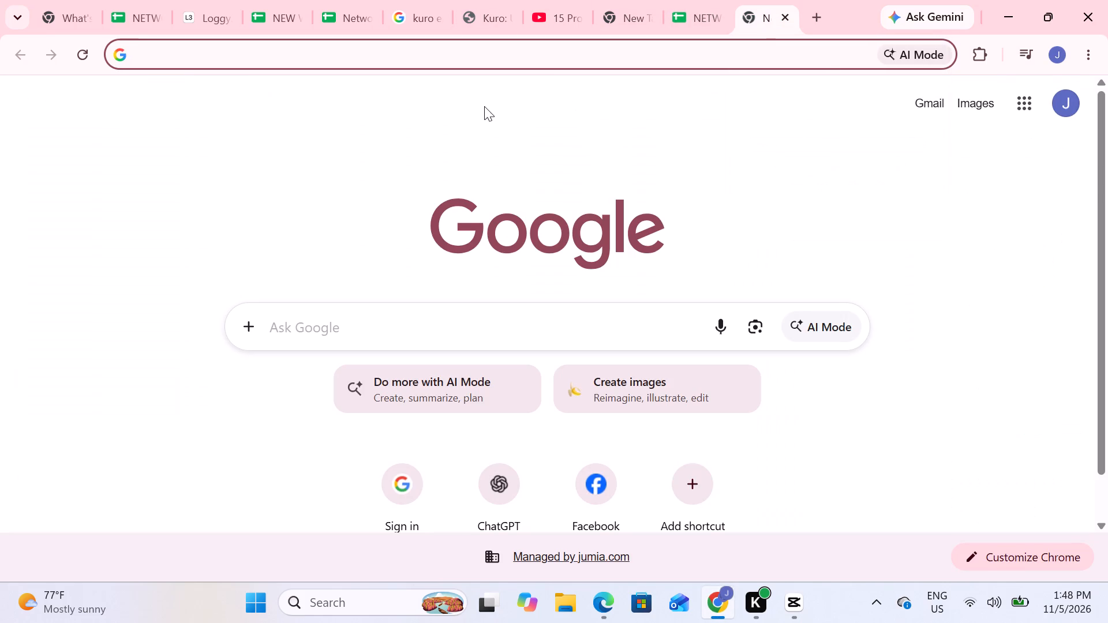
{"action": "type", "text": "PI"}
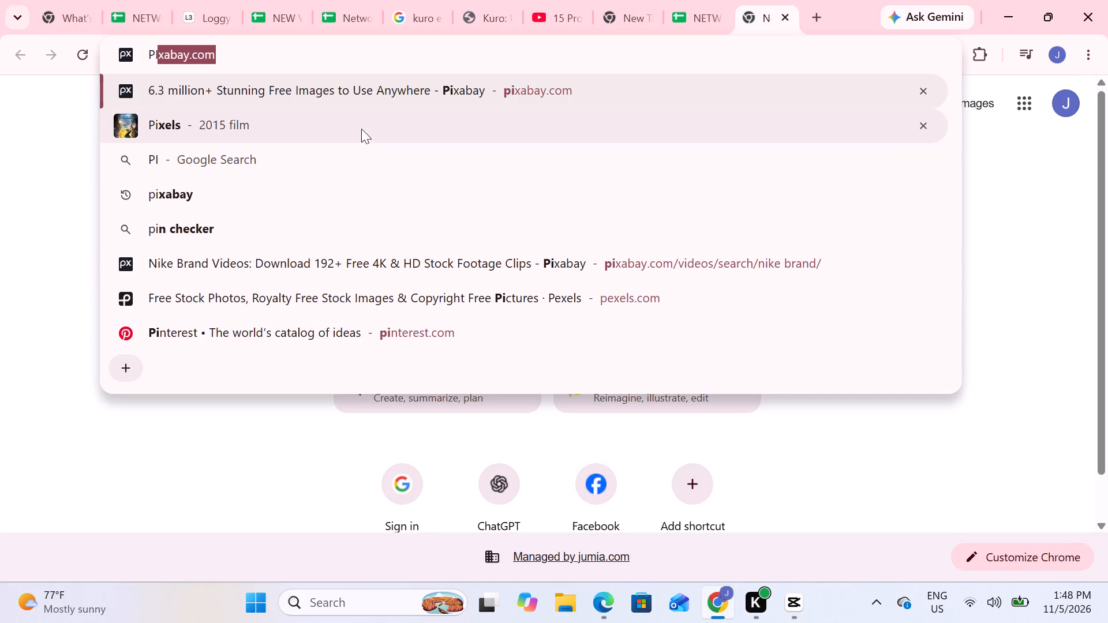
{"action": "left_click", "coordinate": [360, 95]}
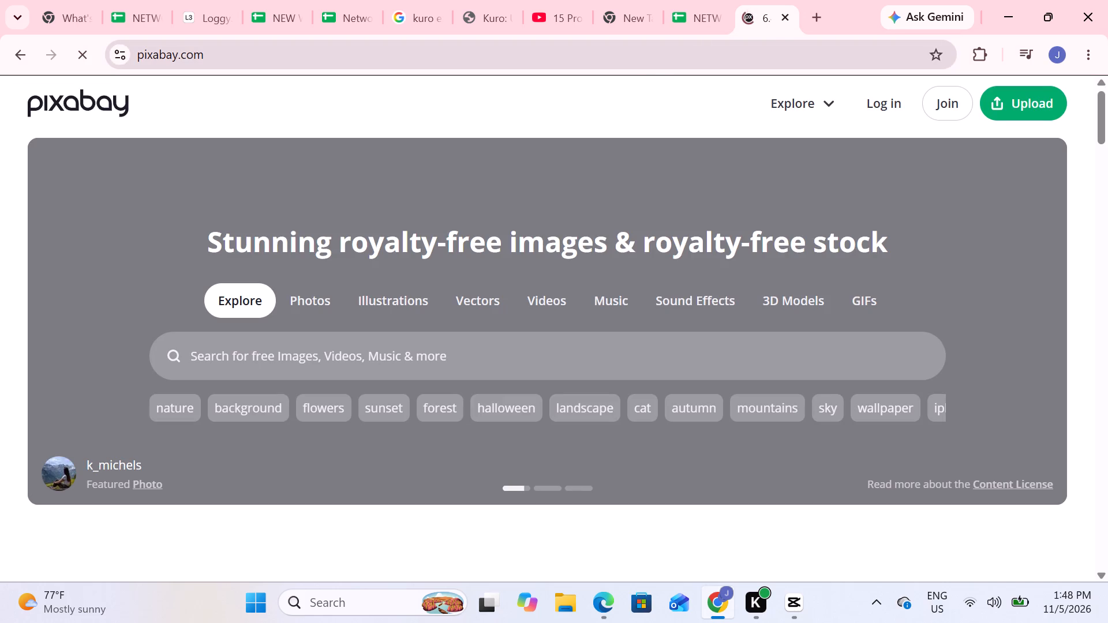
Open the Pexels website in a new browser tab and look over its home page.
{"action": "left_click", "coordinate": [819, 12]}
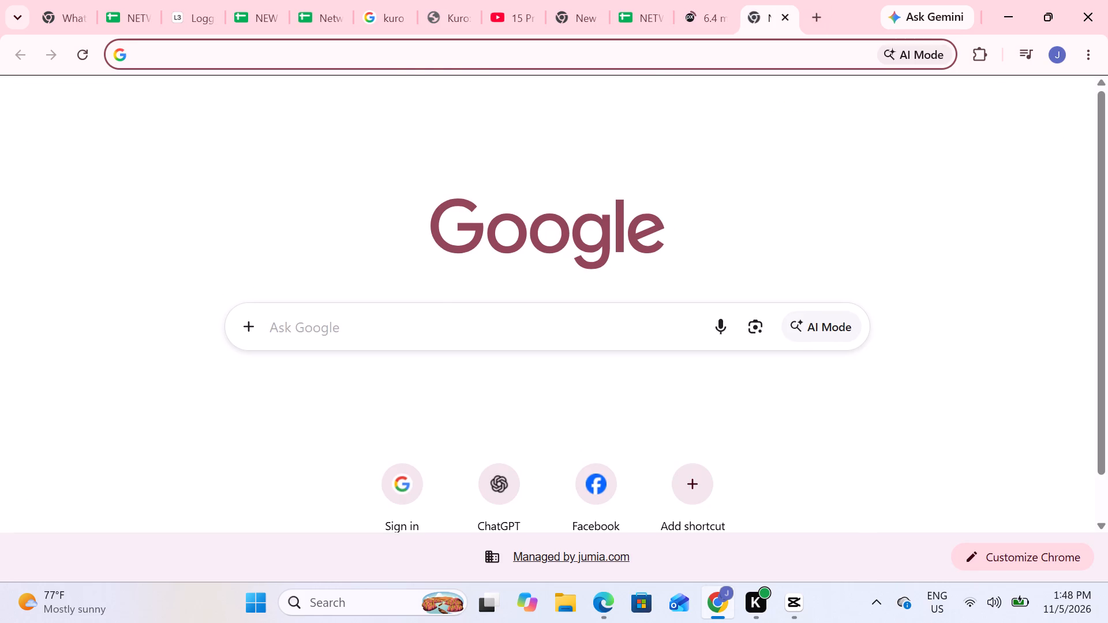
{"action": "left_click", "coordinate": [373, 56]}
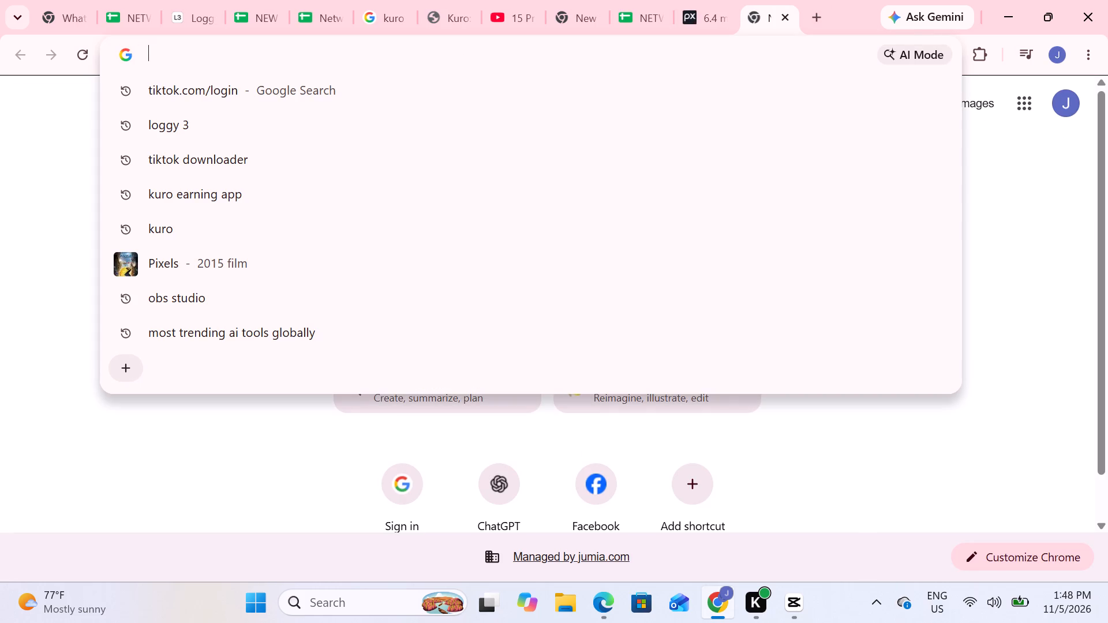
{"action": "type", "text": "PEX"}
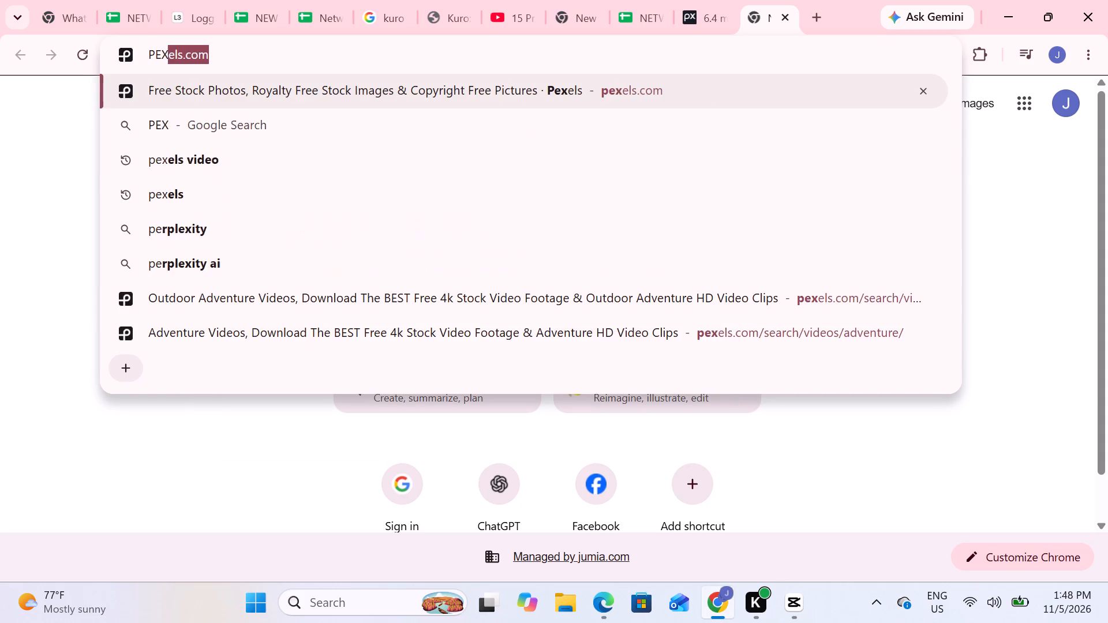
{"action": "left_click", "coordinate": [440, 95]}
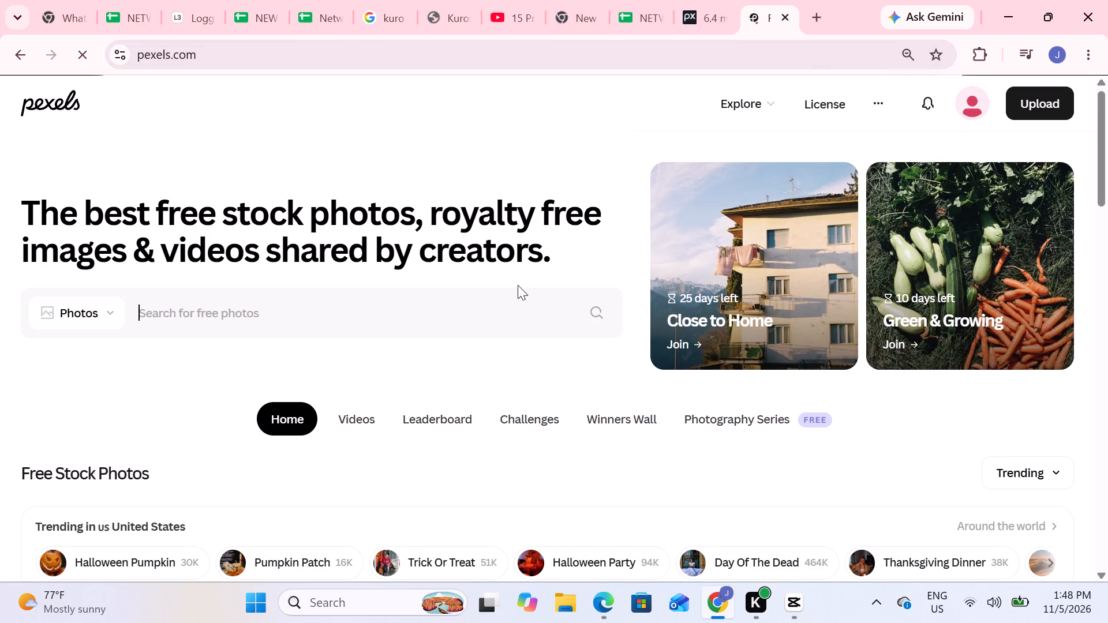
{"action": "scroll", "coordinate": [518, 285], "scroll_direction": "down", "scroll_amount": 2}
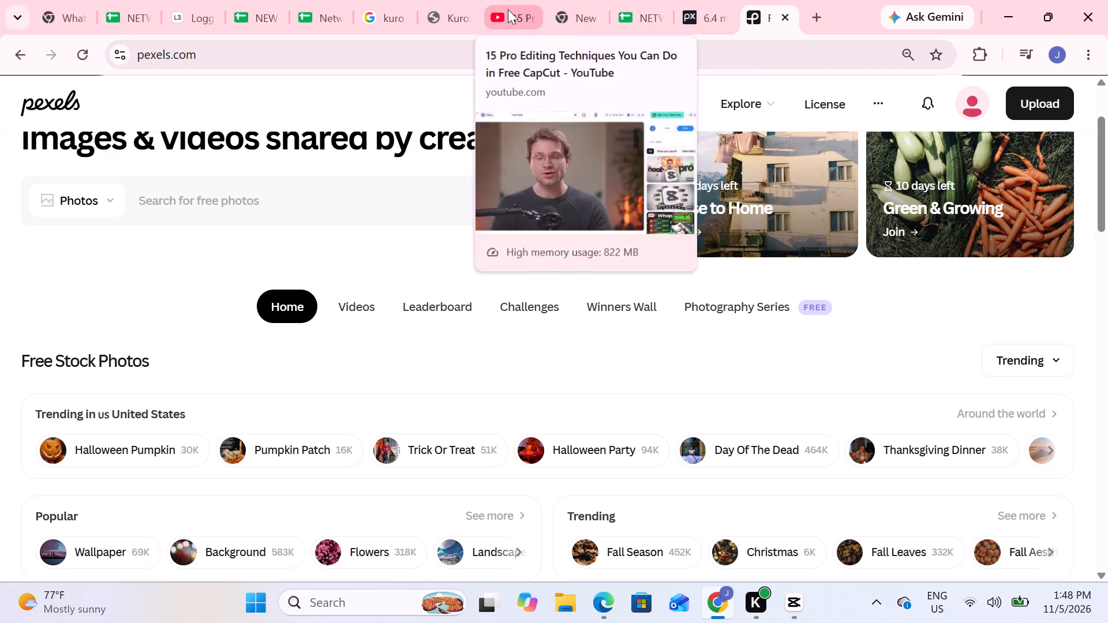
Examine the Isabania, Kisumu and Eldoret bulk entries on the 05/11/2026 sheet of the NETWORK BULK OUT DAY spreadsheet.
{"action": "left_click", "coordinate": [634, 18]}
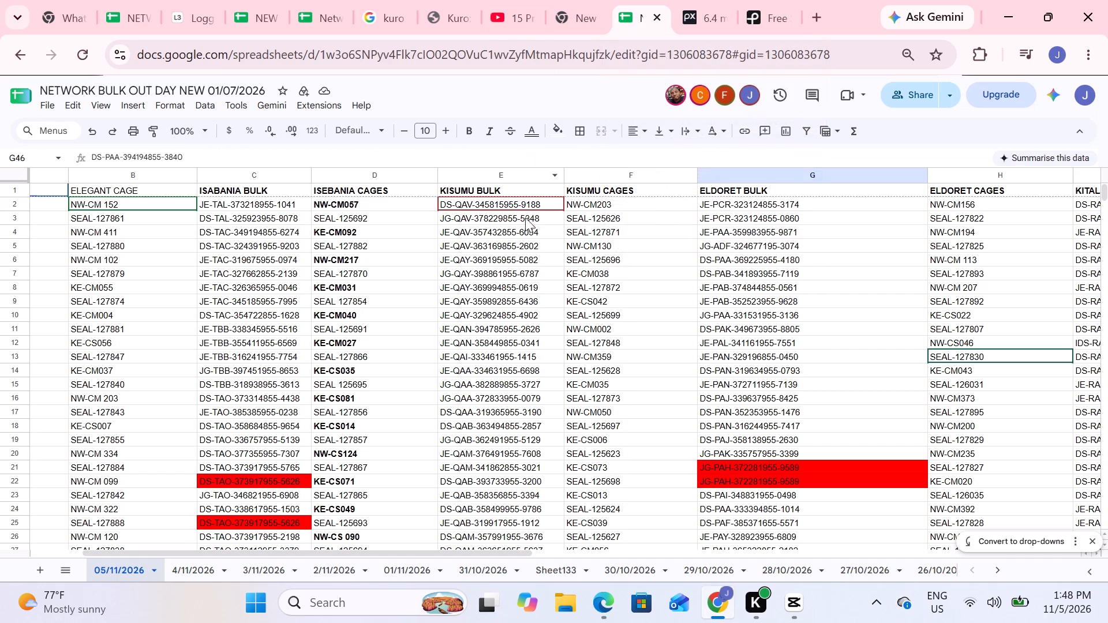
{"action": "scroll", "coordinate": [523, 231], "scroll_direction": "down", "scroll_amount": 4}
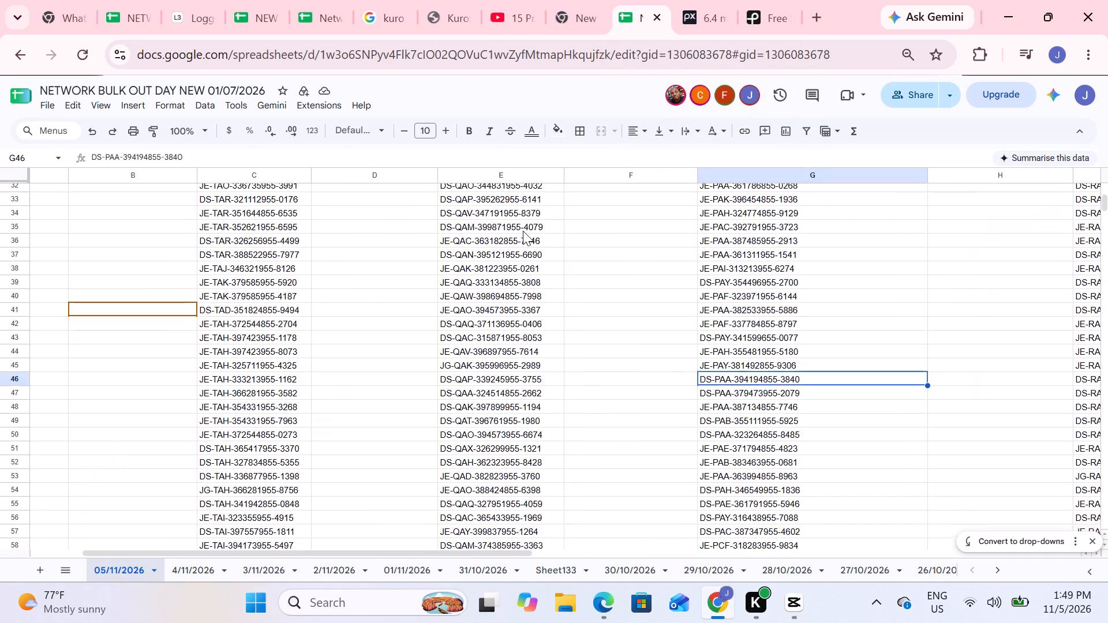
{"action": "scroll", "coordinate": [523, 231], "scroll_direction": "down", "scroll_amount": 1}
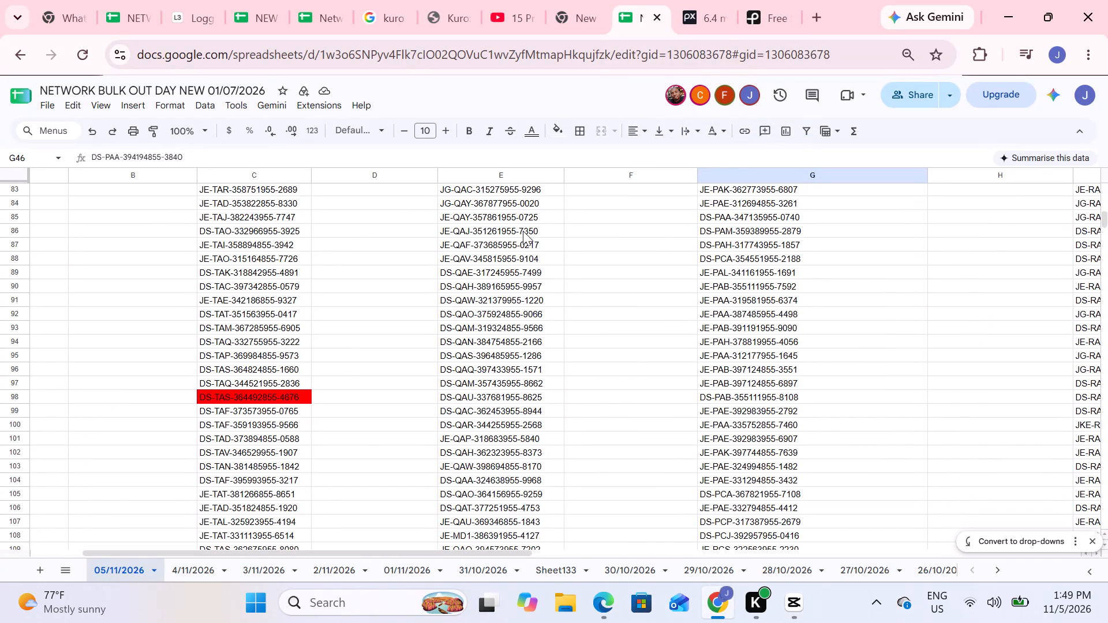
{"action": "scroll", "coordinate": [523, 231], "scroll_direction": "down", "scroll_amount": 1}
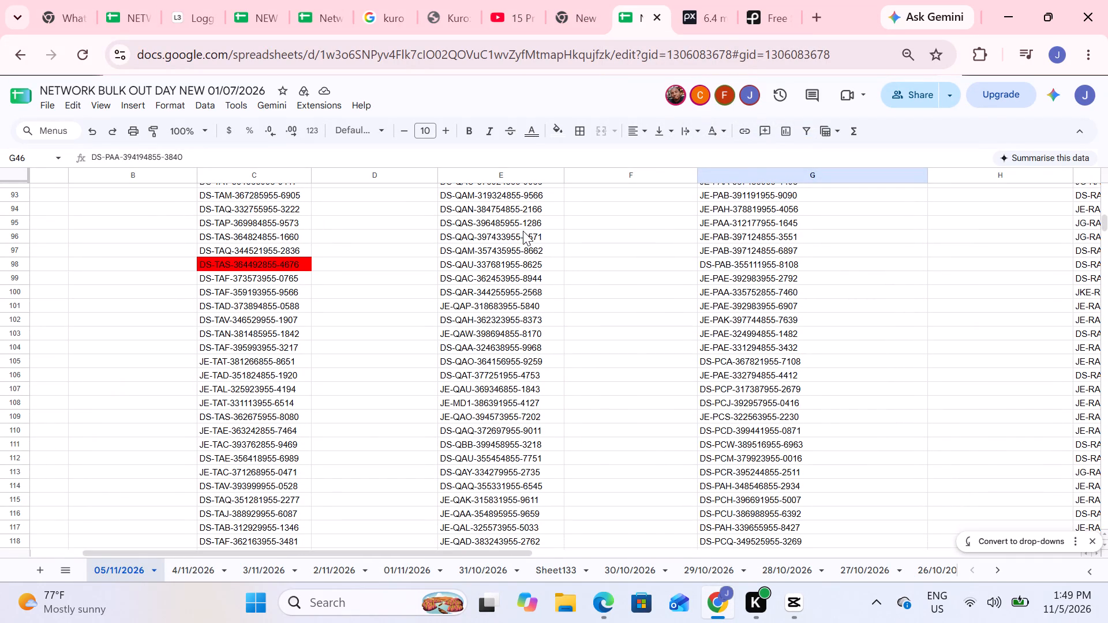
{"action": "scroll", "coordinate": [523, 231], "scroll_direction": "down", "scroll_amount": 4}
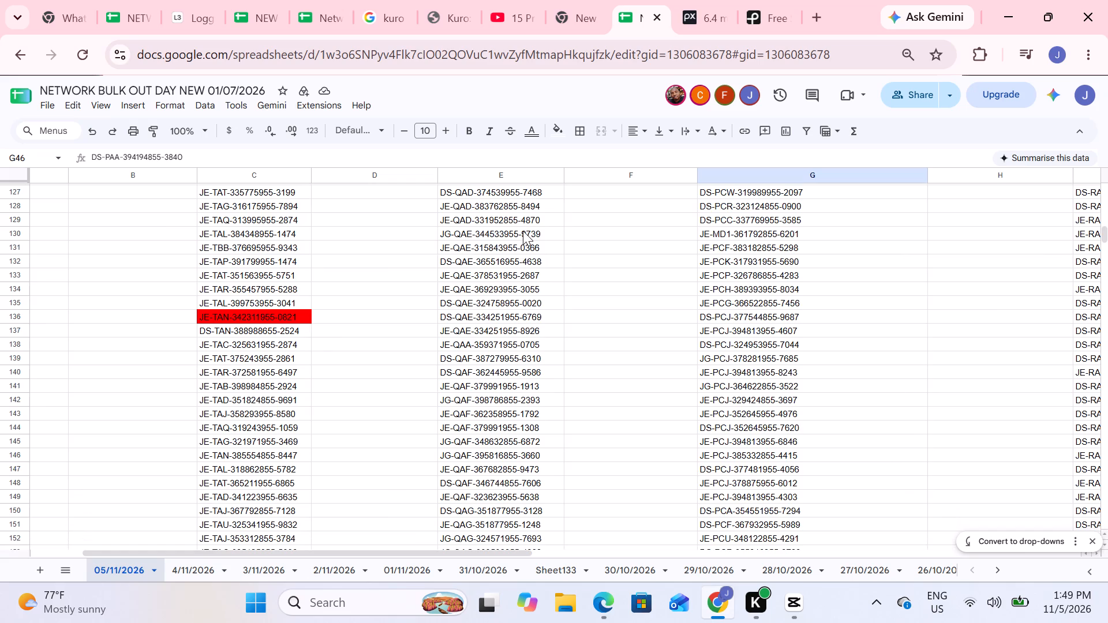
{"action": "scroll", "coordinate": [523, 231], "scroll_direction": "down", "scroll_amount": 2}
{"action": "scroll", "coordinate": [523, 231], "scroll_direction": "up", "scroll_amount": 2}
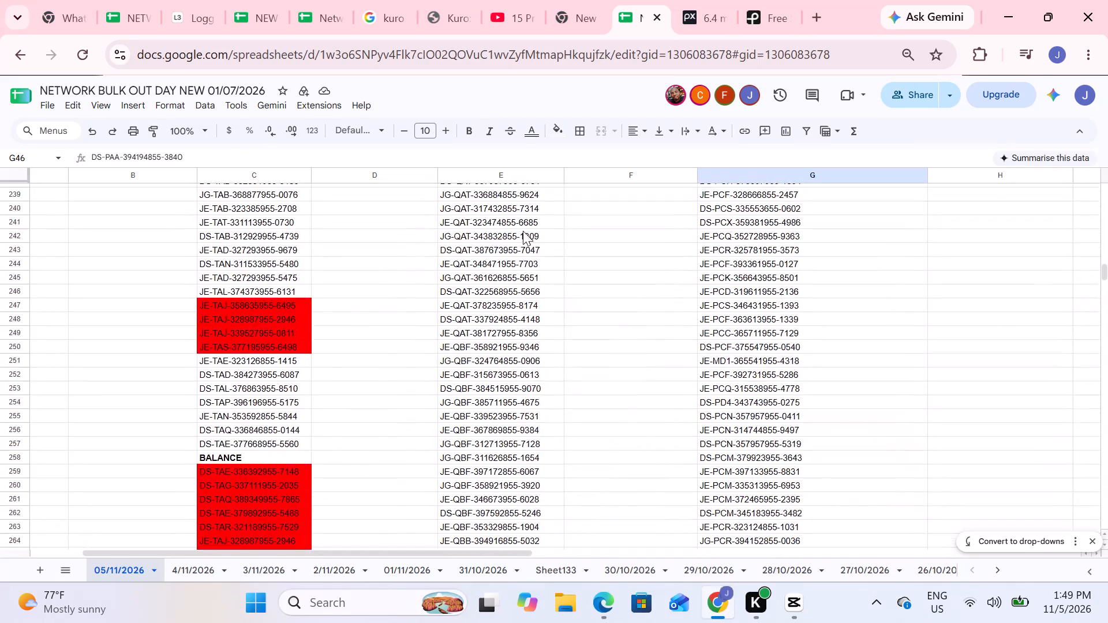
{"action": "scroll", "coordinate": [523, 231], "scroll_direction": "up", "scroll_amount": 2}
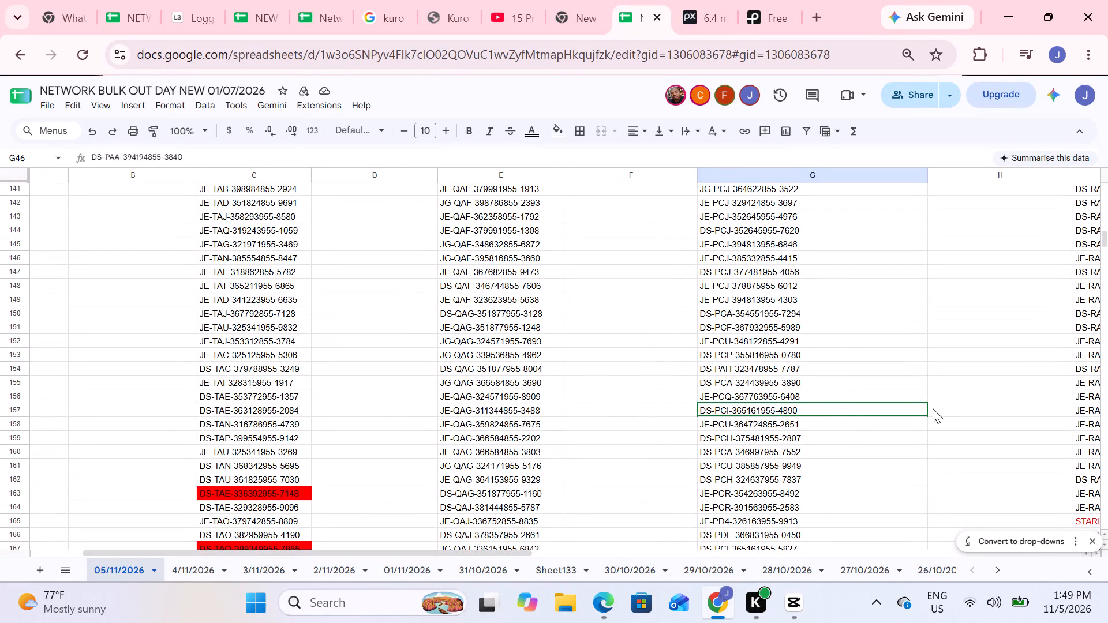
{"action": "scroll", "coordinate": [993, 441], "scroll_direction": "left", "scroll_amount": 2}
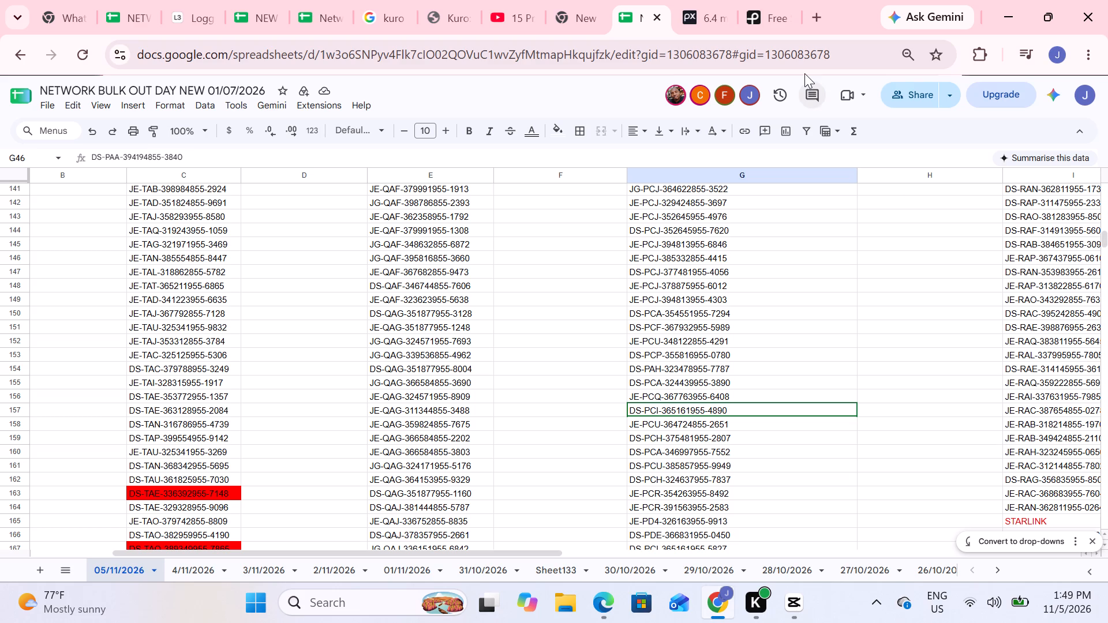
Return to Pexels, run the recent search for video editing and look through the photo results.
{"action": "left_click", "coordinate": [769, 24]}
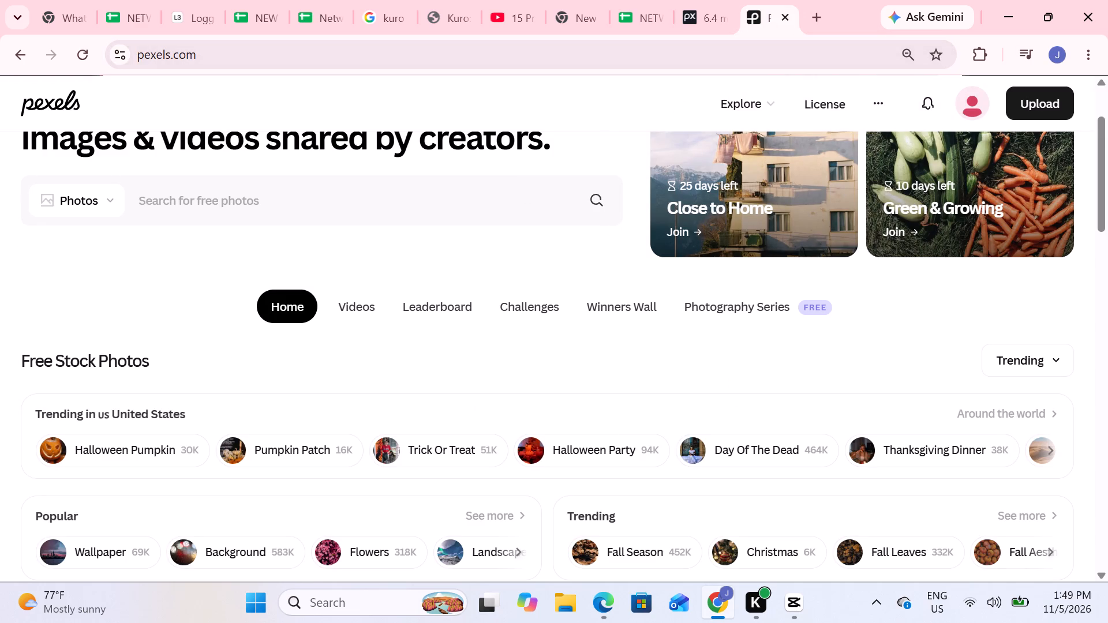
{"action": "type", "text": "BROUSE"}
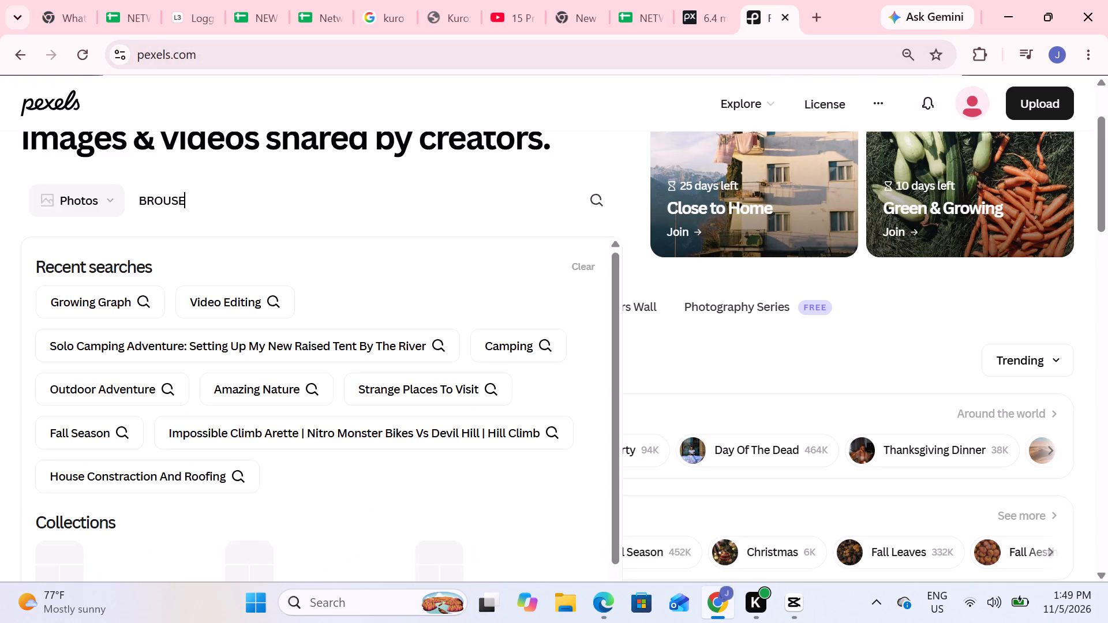
{"action": "left_click", "coordinate": [235, 302]}
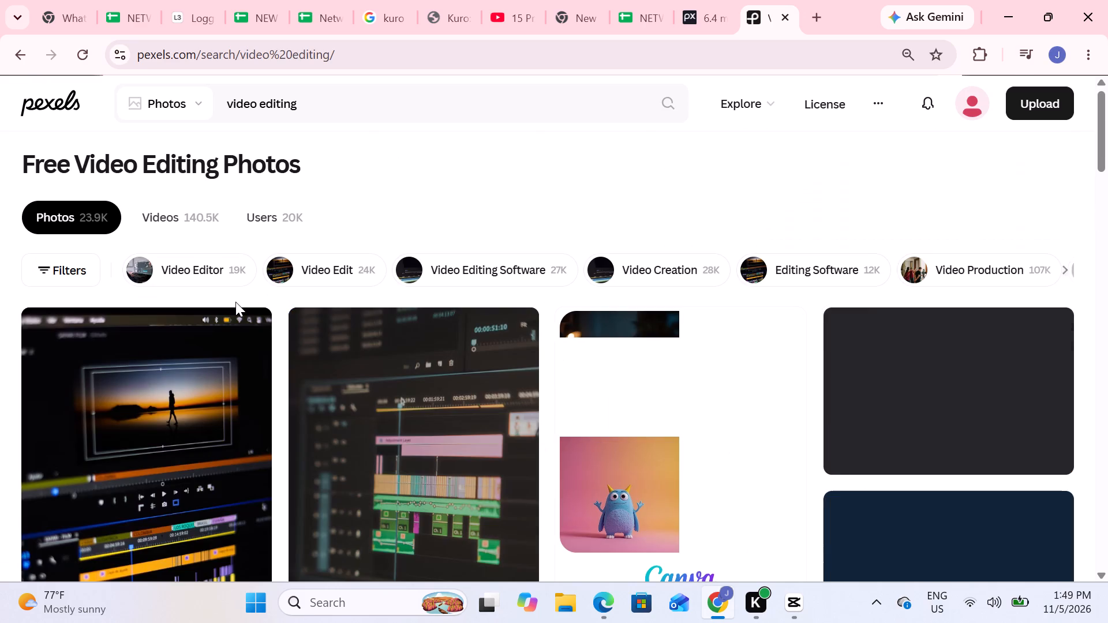
{"action": "scroll", "coordinate": [239, 311], "scroll_direction": "down", "scroll_amount": 4}
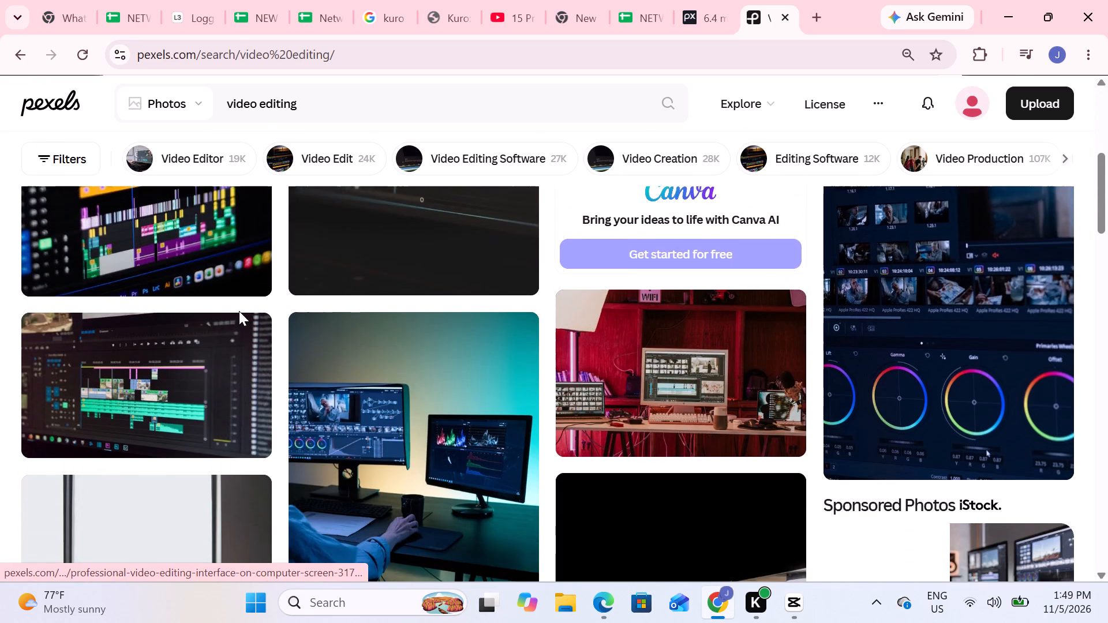
{"action": "scroll", "coordinate": [239, 311], "scroll_direction": "down", "scroll_amount": 2}
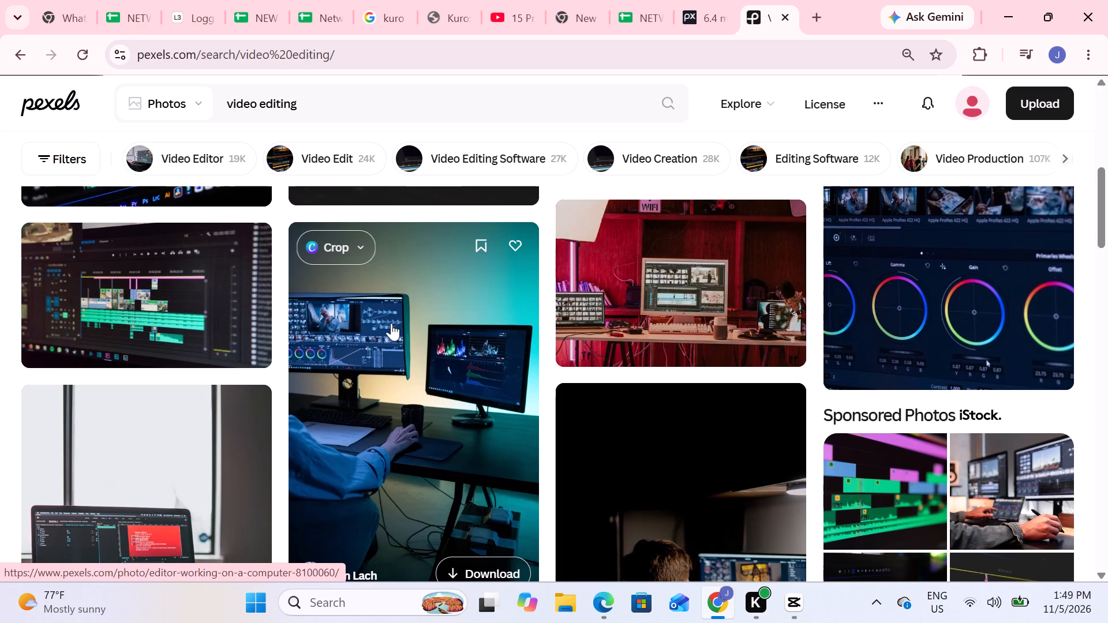
{"action": "scroll", "coordinate": [595, 347], "scroll_direction": "up", "scroll_amount": 3}
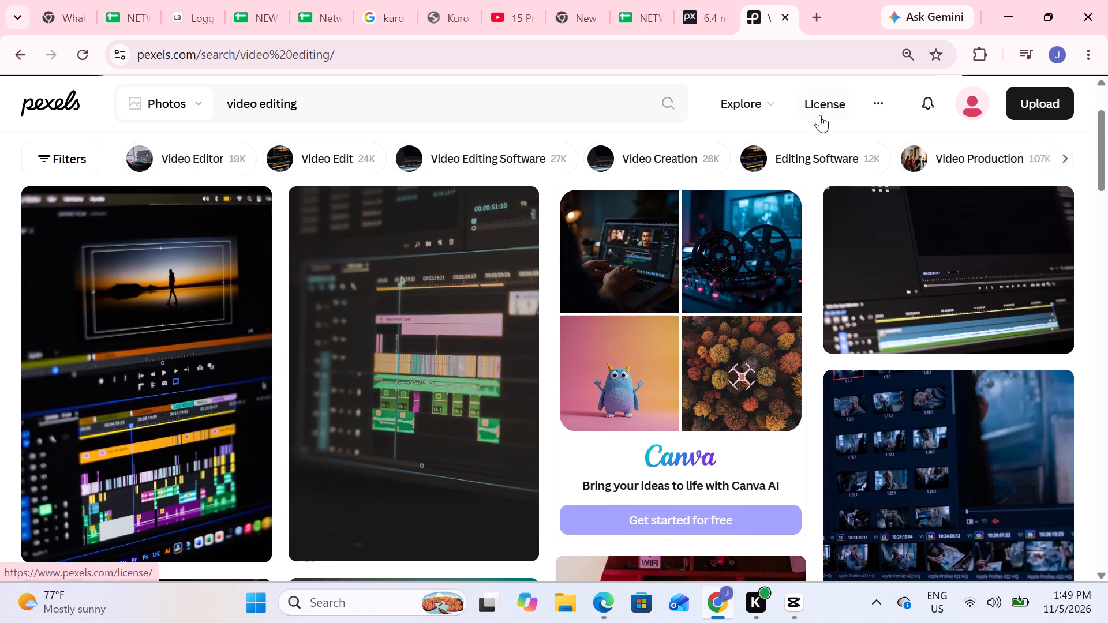
{"action": "scroll", "coordinate": [373, 355], "scroll_direction": "up", "scroll_amount": 2}
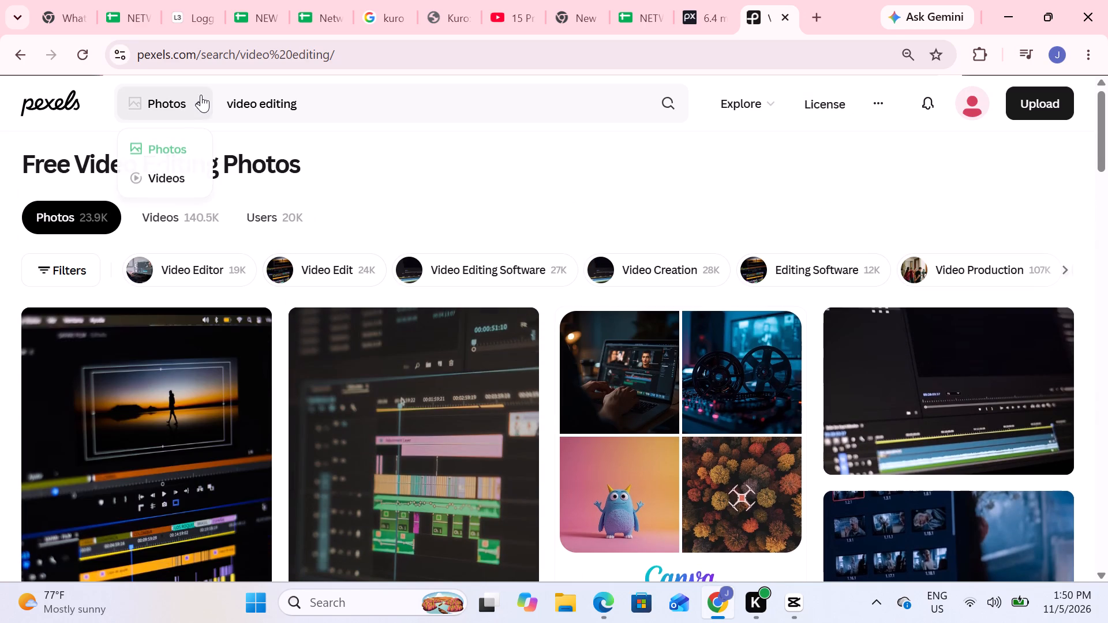
Switch the Pexels search from photos to videos and narrow it to video editing software.
{"action": "left_click", "coordinate": [201, 95]}
{"action": "left_click", "coordinate": [162, 169]}
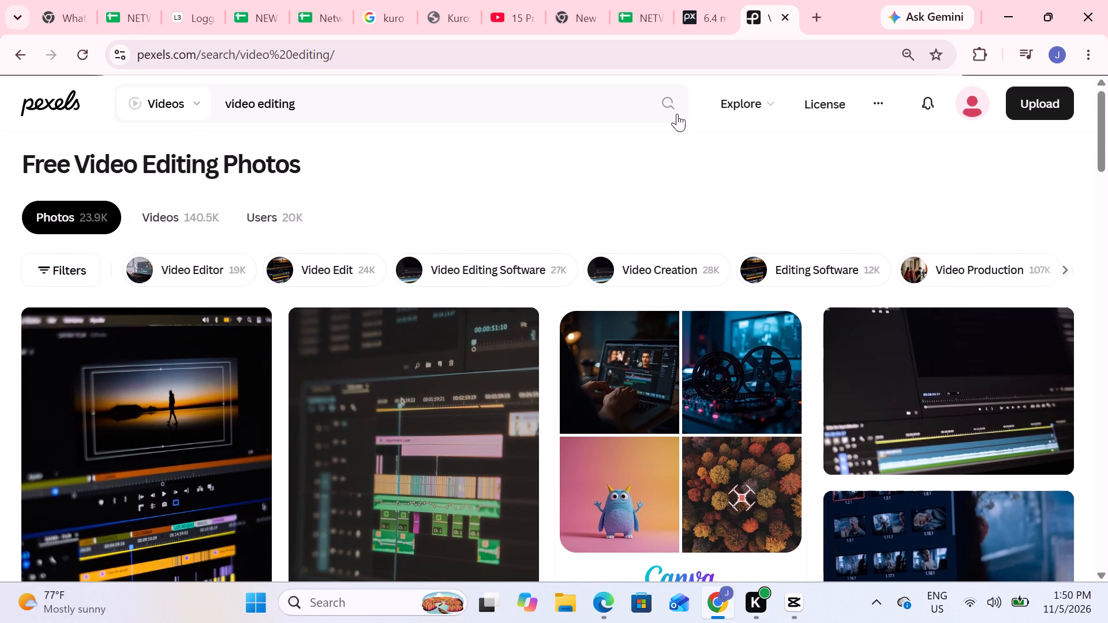
{"action": "left_click", "coordinate": [664, 102]}
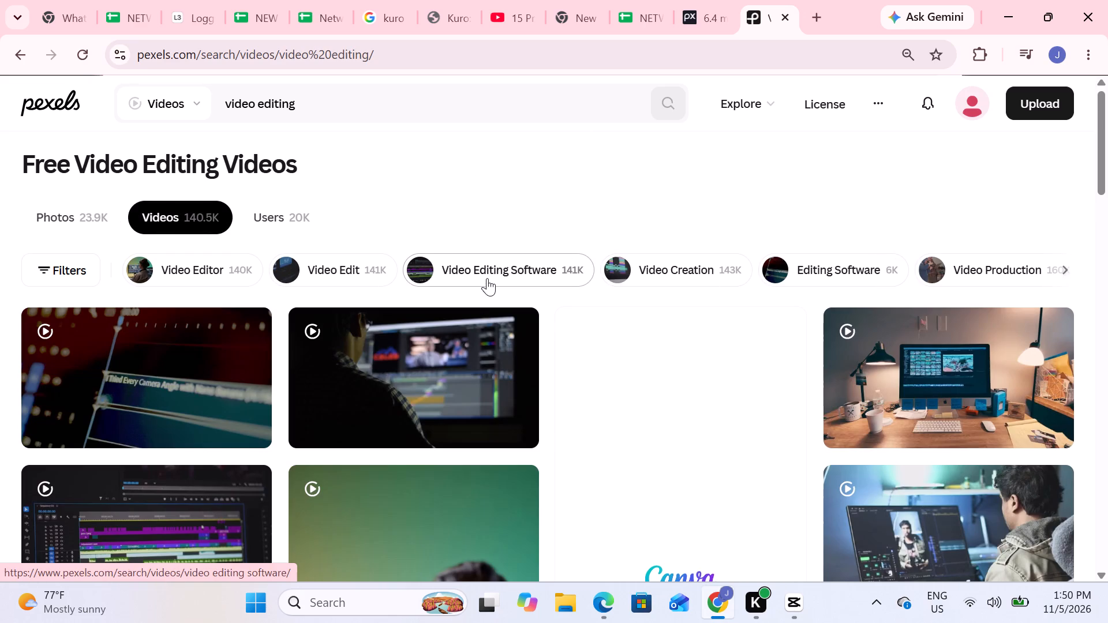
{"action": "left_click", "coordinate": [487, 278]}
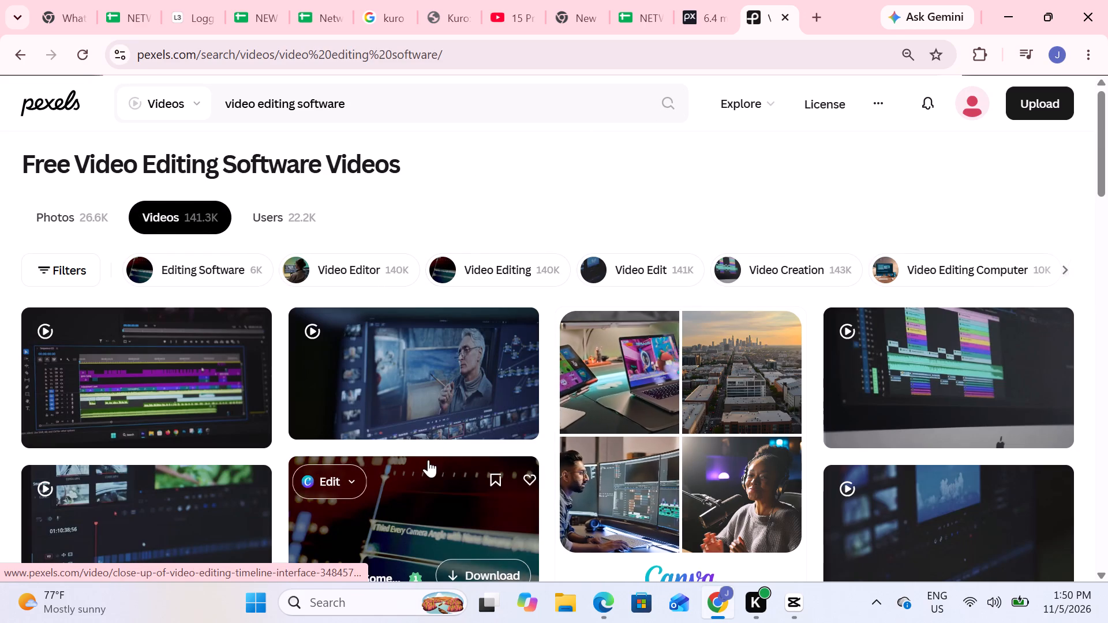
Download the Pexels clip of a woman editing pictures at a computer with two monitors against a green wall.
{"action": "scroll", "coordinate": [454, 451], "scroll_direction": "down", "scroll_amount": 4}
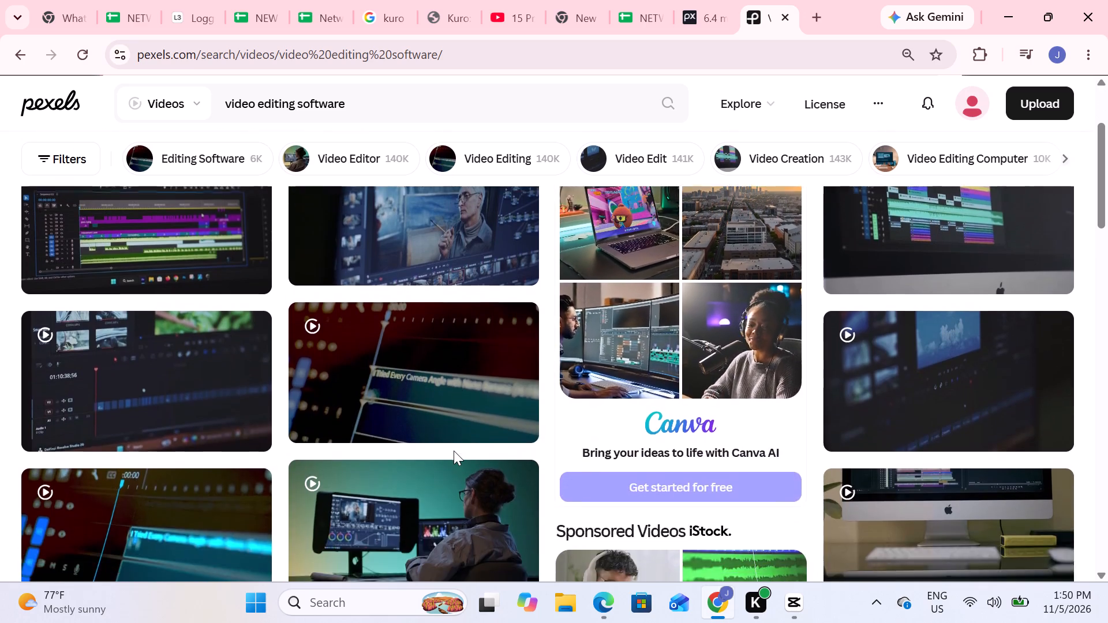
{"action": "scroll", "coordinate": [454, 451], "scroll_direction": "up", "scroll_amount": 1}
{"action": "scroll", "coordinate": [454, 451], "scroll_direction": "down", "scroll_amount": 2}
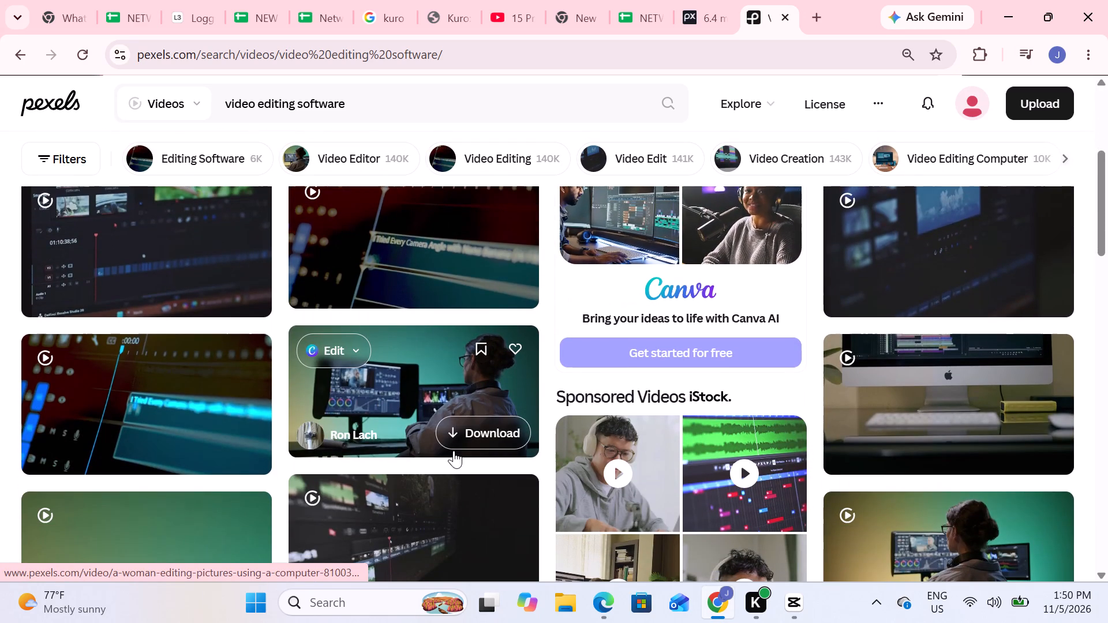
{"action": "scroll", "coordinate": [454, 451], "scroll_direction": "down", "scroll_amount": 1}
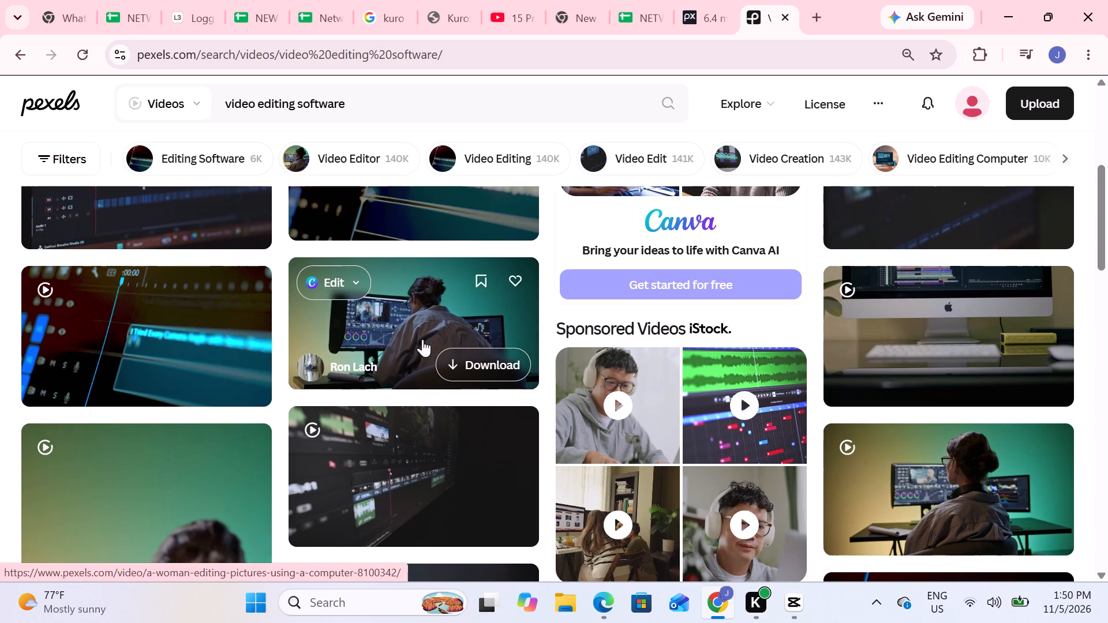
{"action": "left_click", "coordinate": [490, 351]}
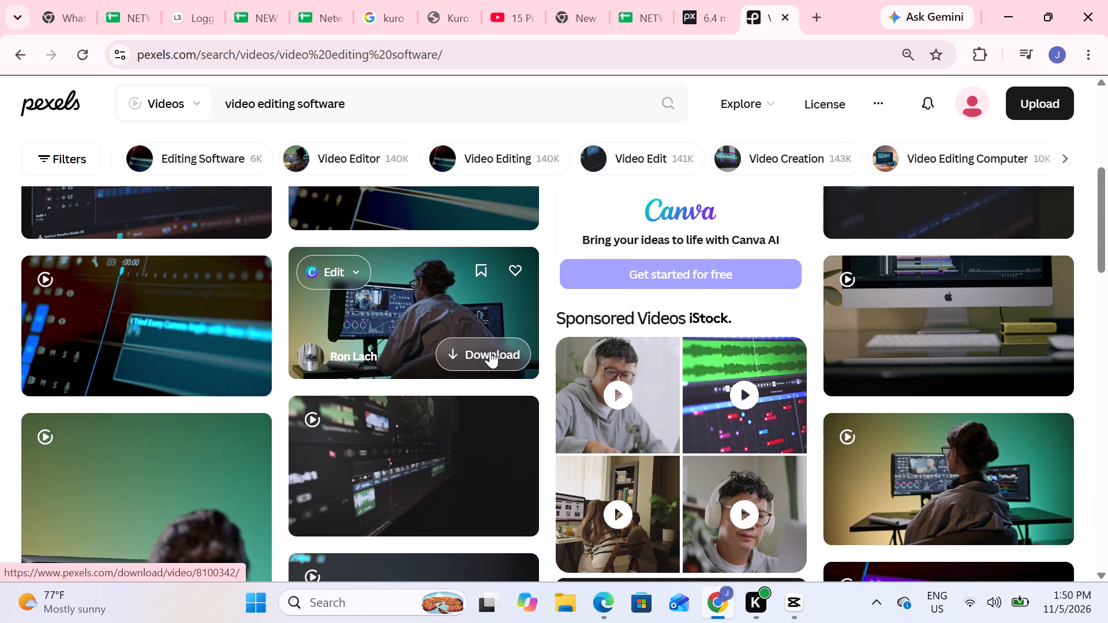
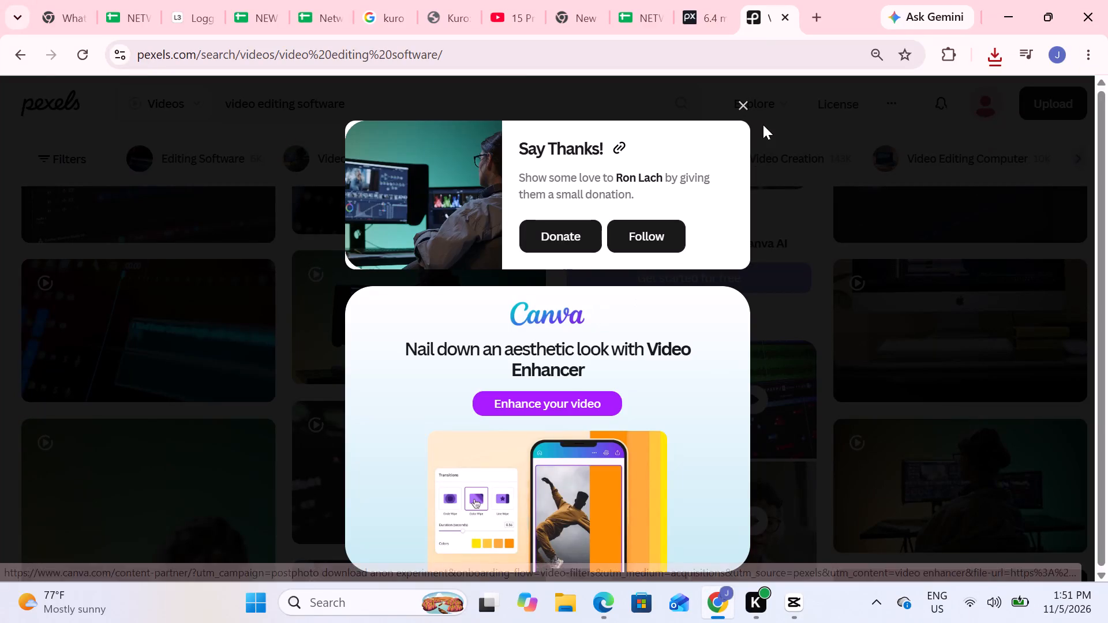
Dismiss the Say Thanks donation pop-up on Pexels.
{"action": "scroll", "coordinate": [649, 247], "scroll_direction": "down", "scroll_amount": 1}
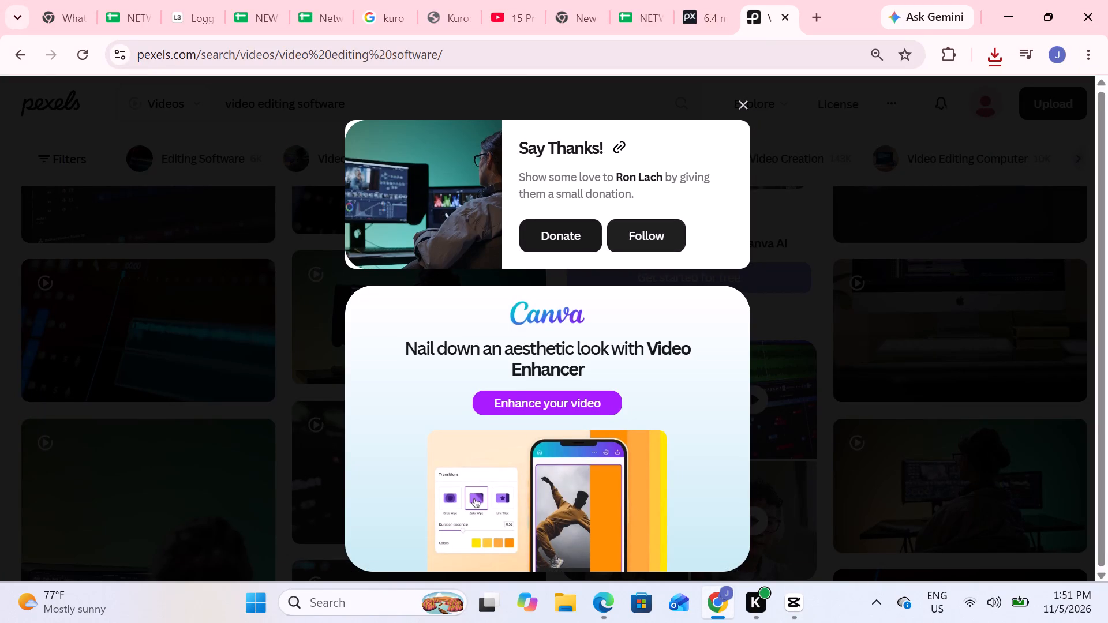
{"action": "left_click", "coordinate": [747, 97]}
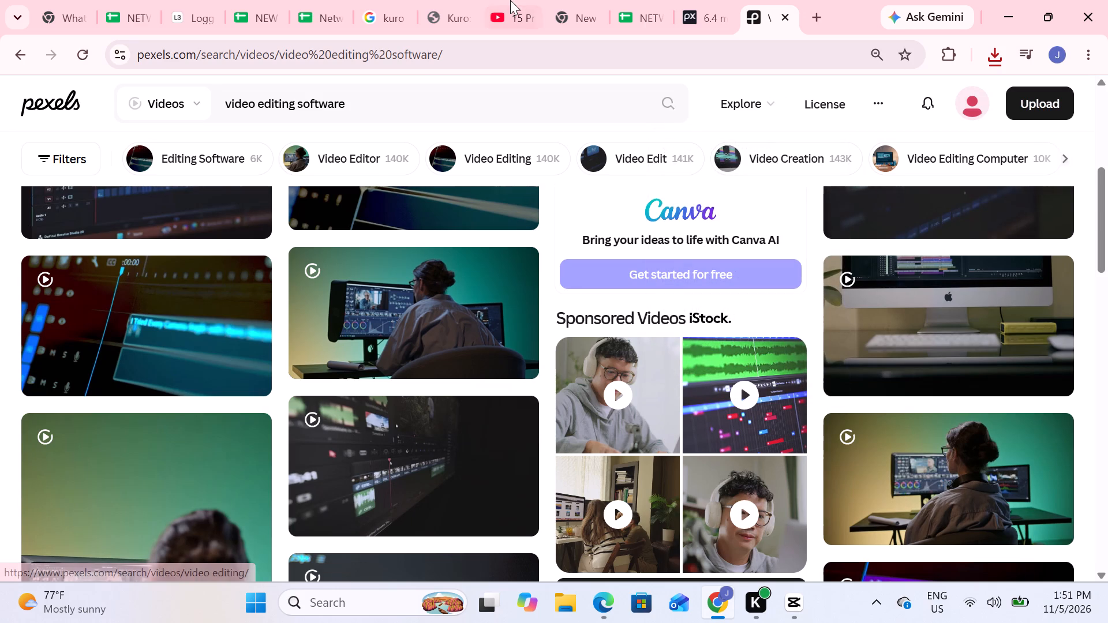
Switch to CapCut, return the playhead to the start, and import 8100342-uhd_4096_2160_25fps from Downloads into the project media.
{"action": "left_click", "coordinate": [798, 597]}
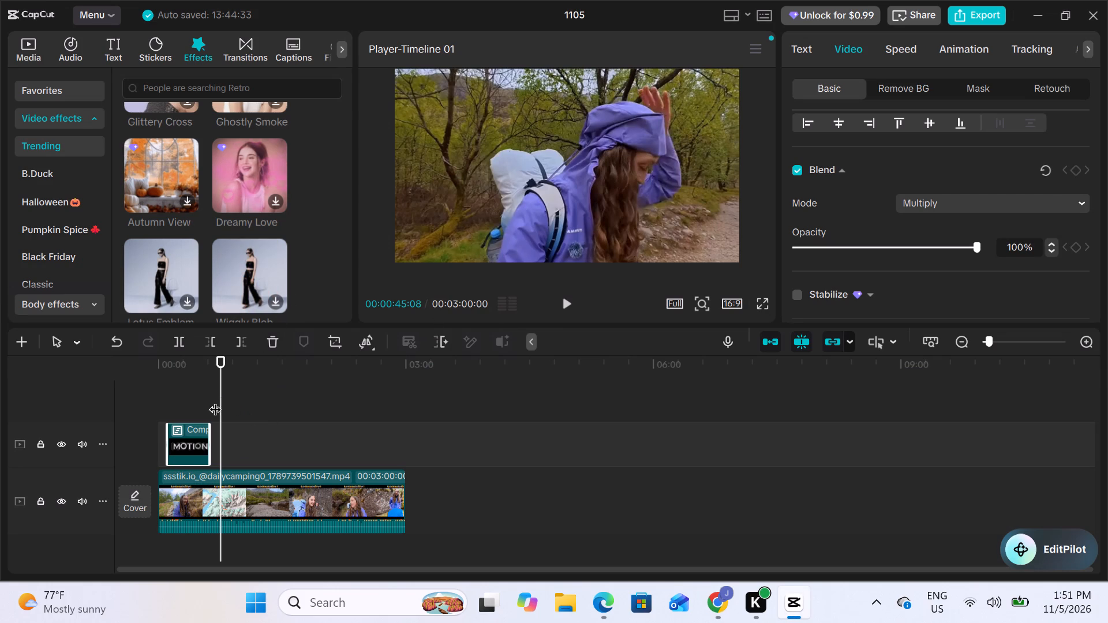
{"action": "left_click_drag", "start_coordinate": [218, 402], "coordinate": [132, 414]}
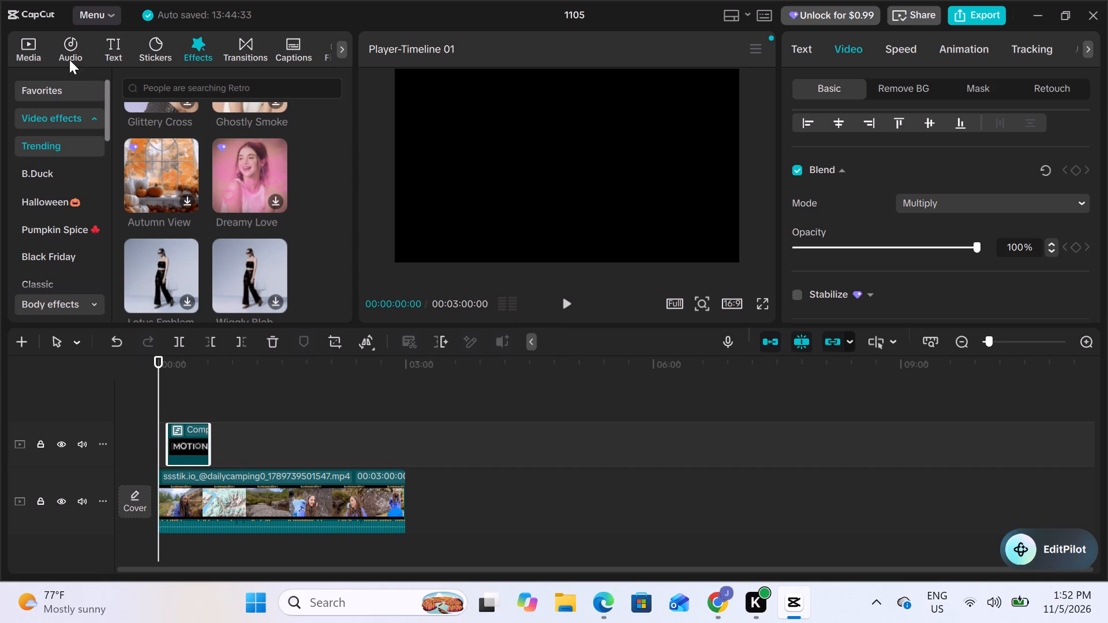
{"action": "left_click", "coordinate": [40, 41]}
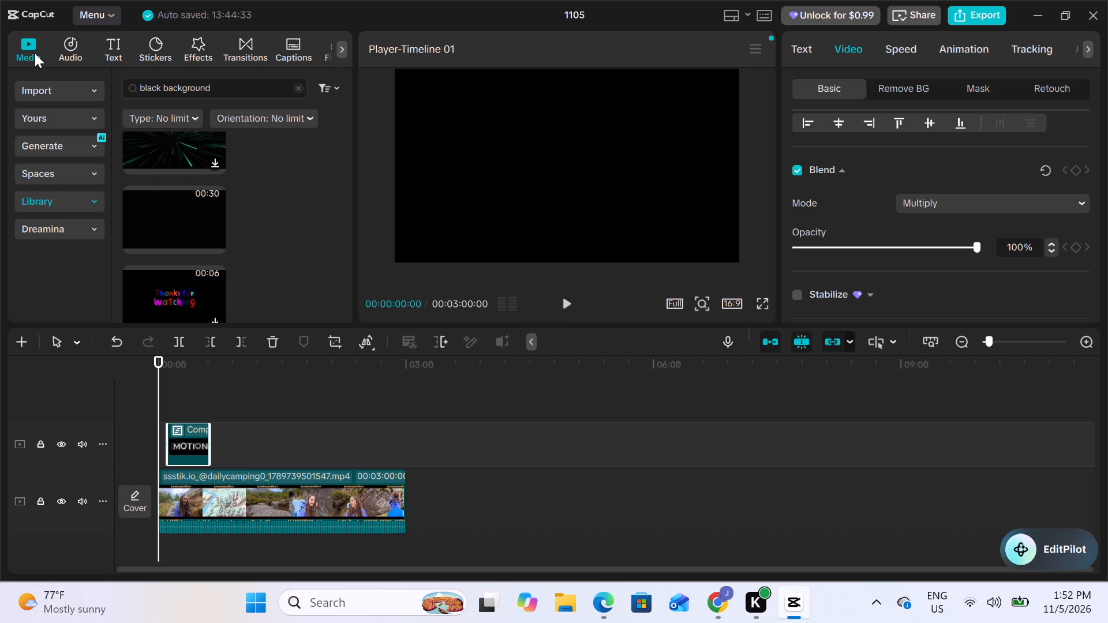
{"action": "left_click", "coordinate": [27, 50]}
{"action": "scroll", "coordinate": [237, 204], "scroll_direction": "up", "scroll_amount": 9}
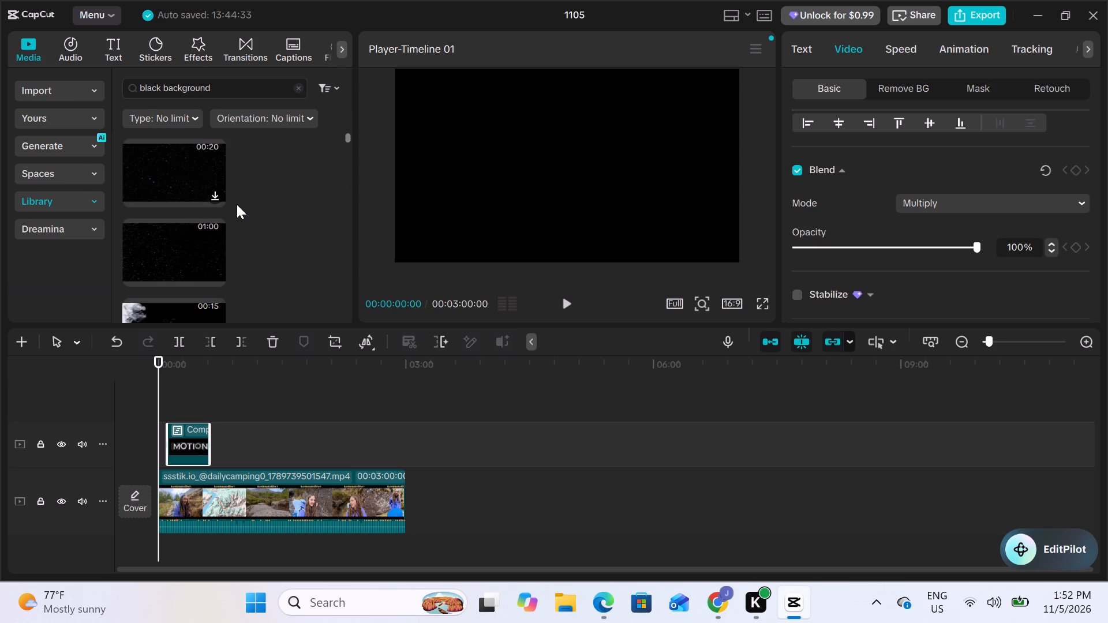
{"action": "left_click", "coordinate": [47, 83]}
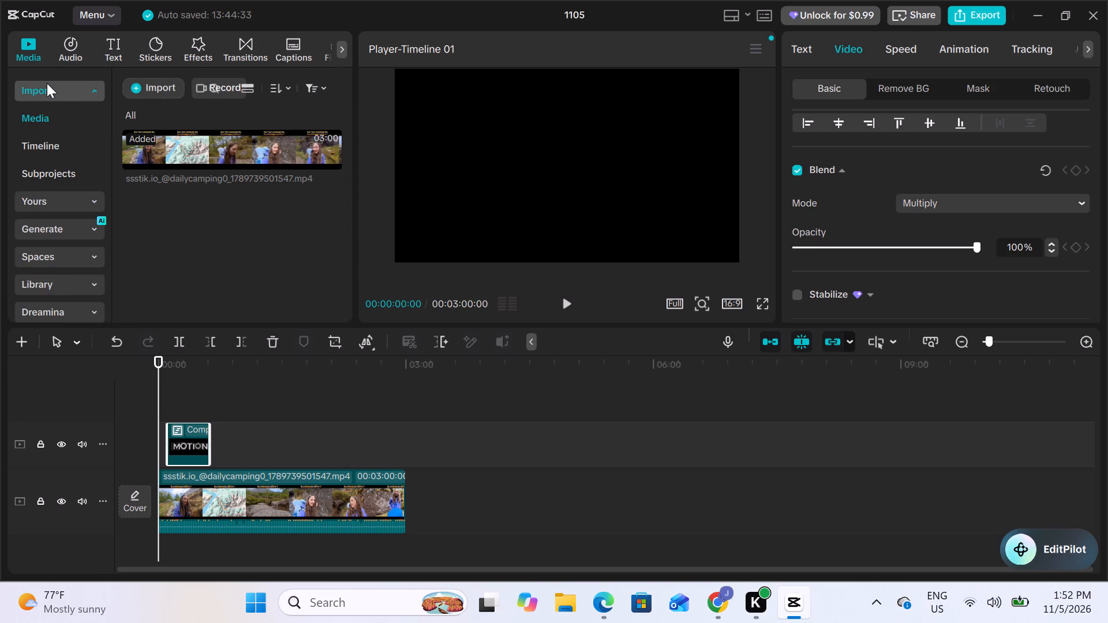
{"action": "left_click", "coordinate": [163, 88]}
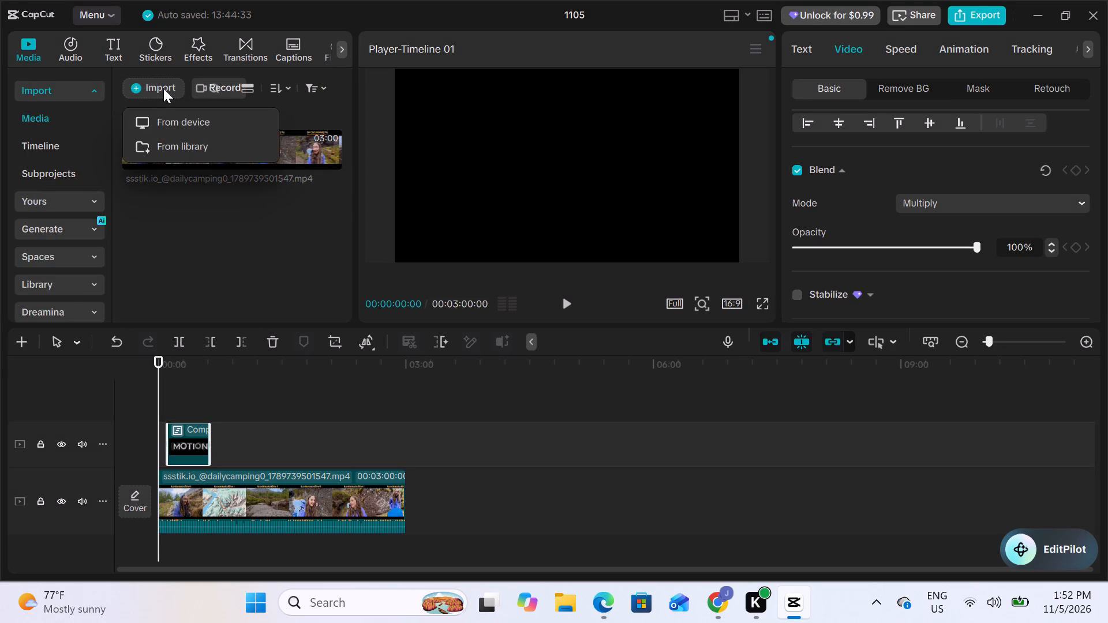
{"action": "left_click", "coordinate": [193, 115]}
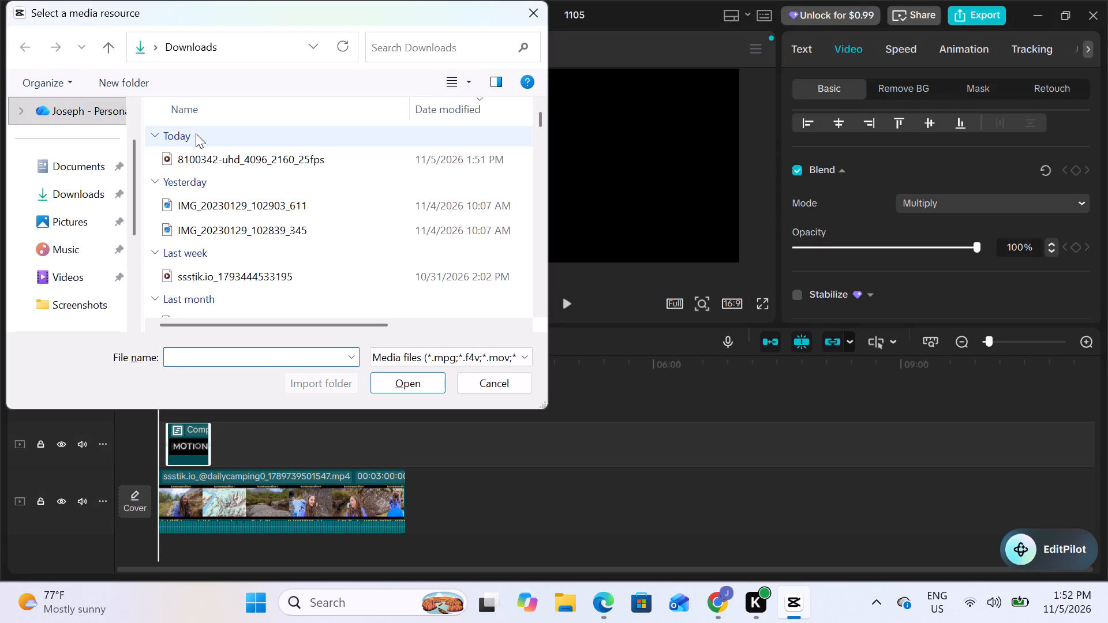
{"action": "left_click", "coordinate": [214, 157]}
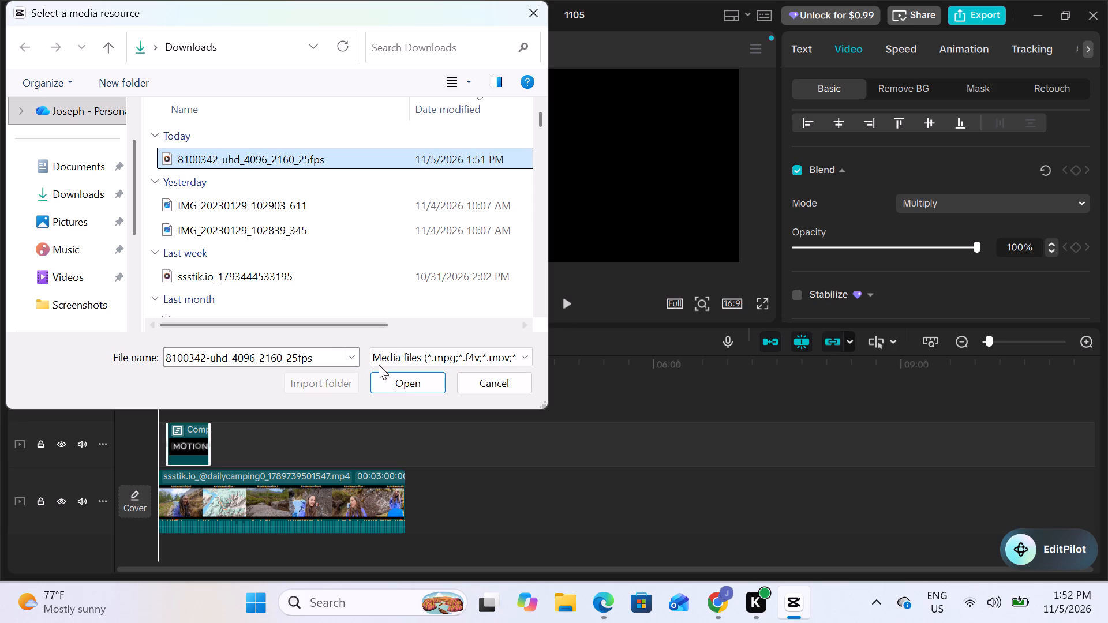
{"action": "left_click", "coordinate": [400, 382]}
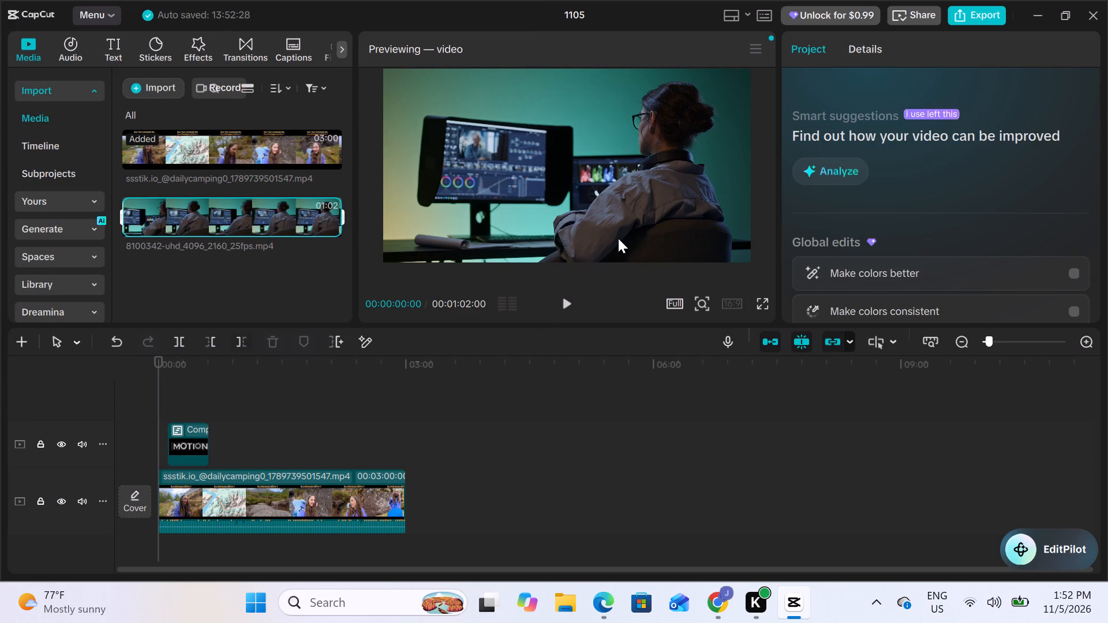
Preview the imported editing clip, add it to the timeline start ahead of the camping video, and play its opening seconds.
{"action": "left_click", "coordinate": [571, 300]}
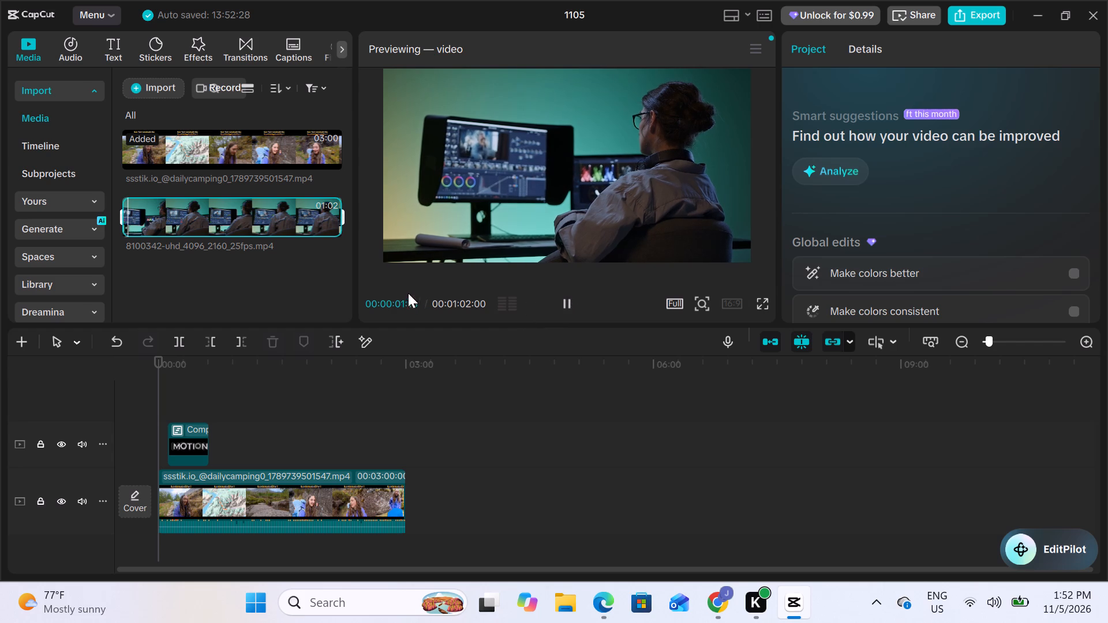
{"action": "left_click", "coordinate": [560, 295]}
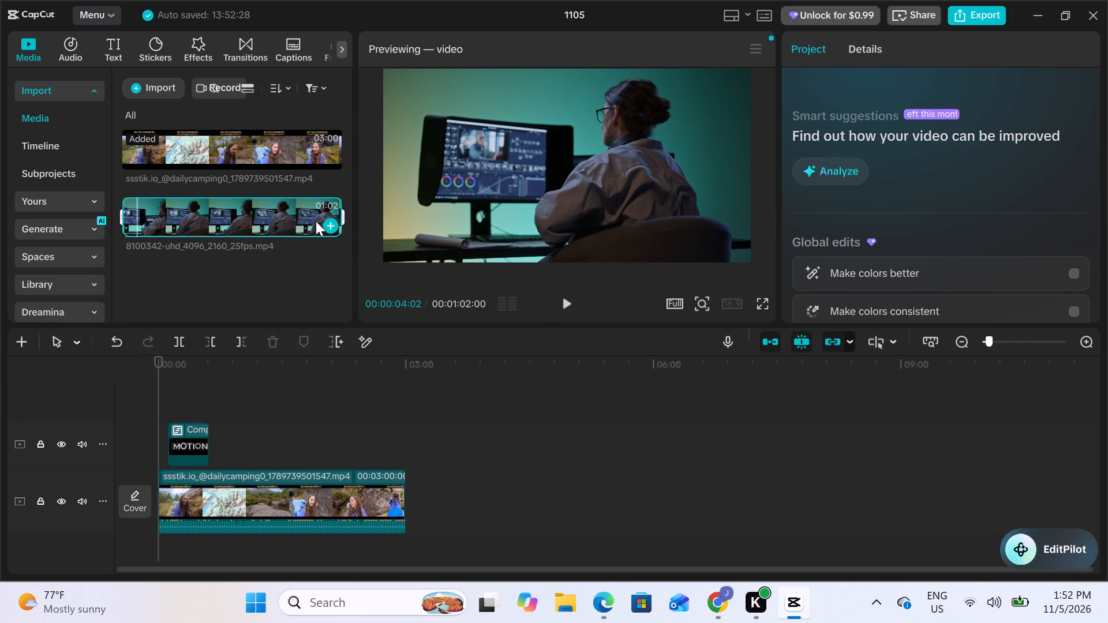
{"action": "left_click", "coordinate": [330, 224]}
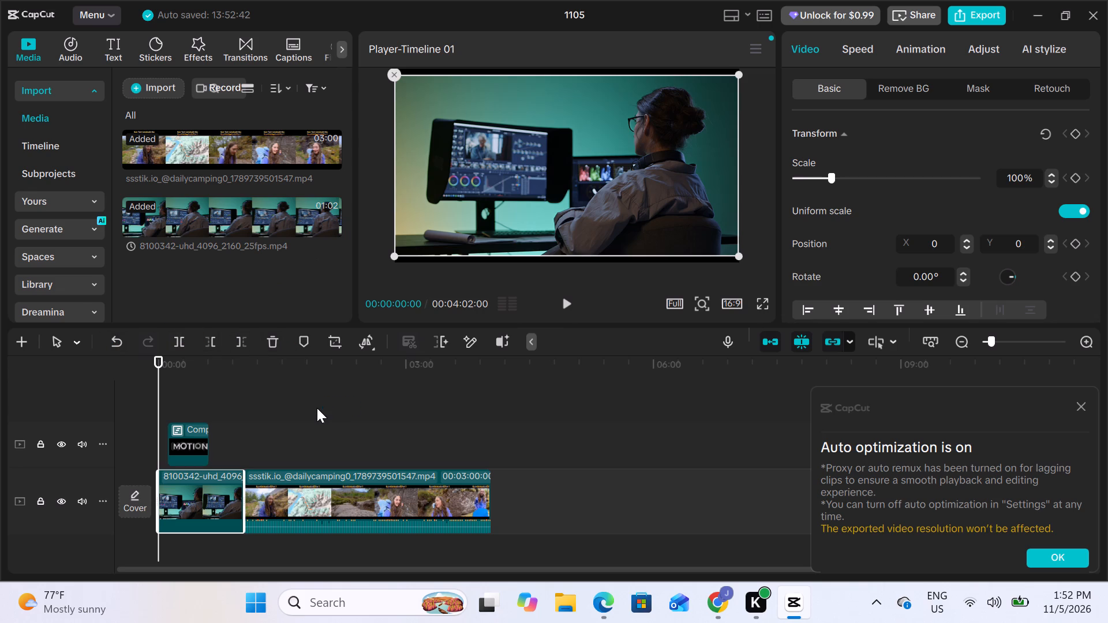
{"action": "left_click", "coordinate": [564, 303]}
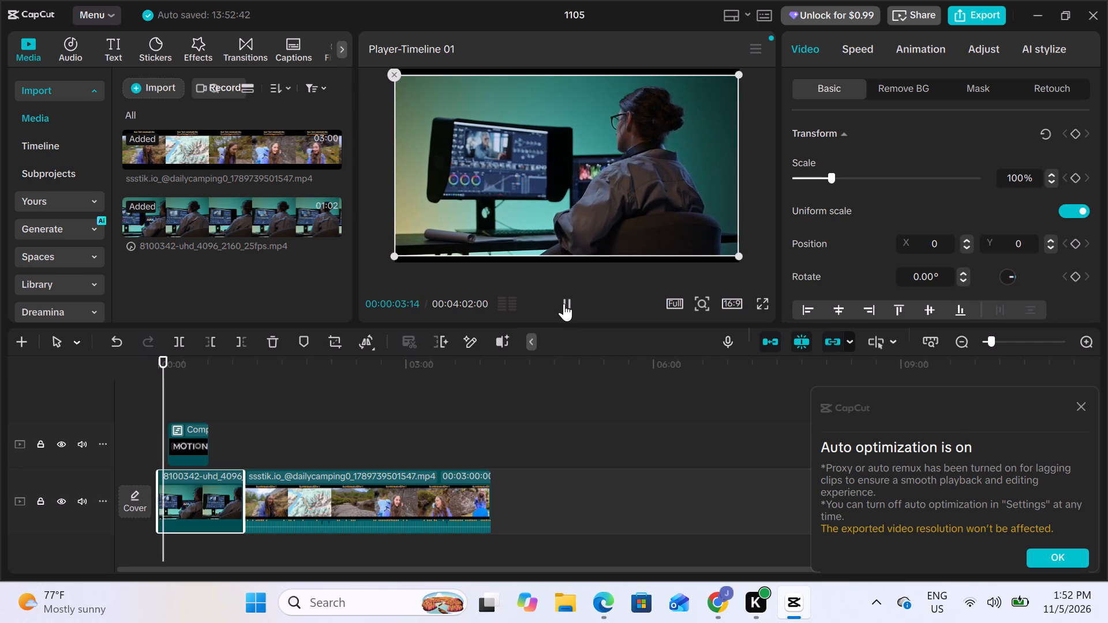
{"action": "left_click", "coordinate": [564, 303]}
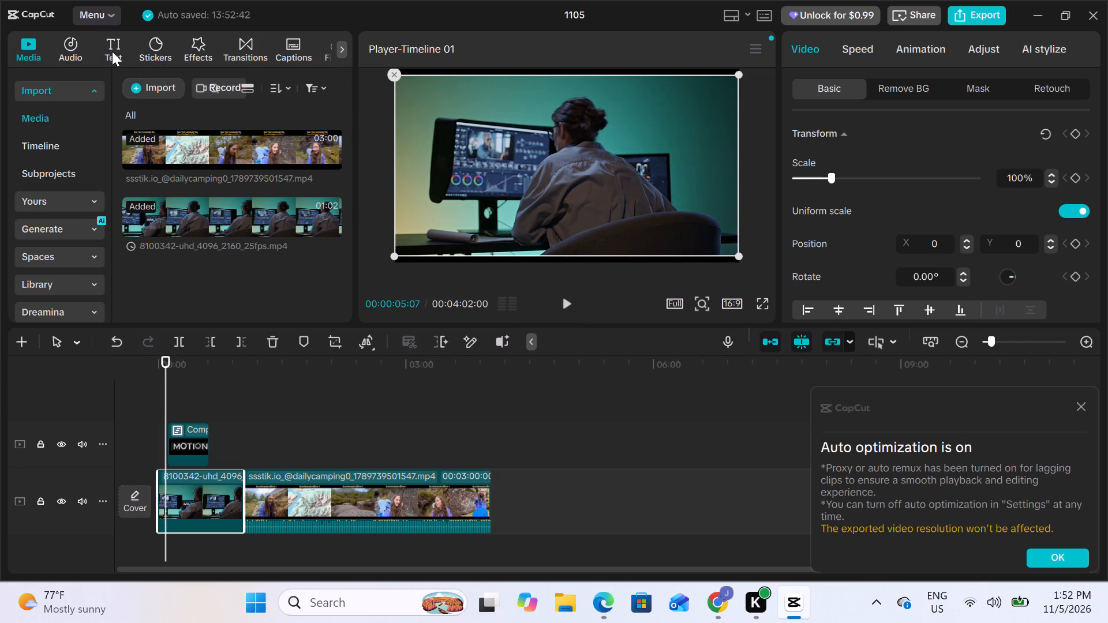
Search the transitions library for zoom in.
{"action": "left_click", "coordinate": [247, 48]}
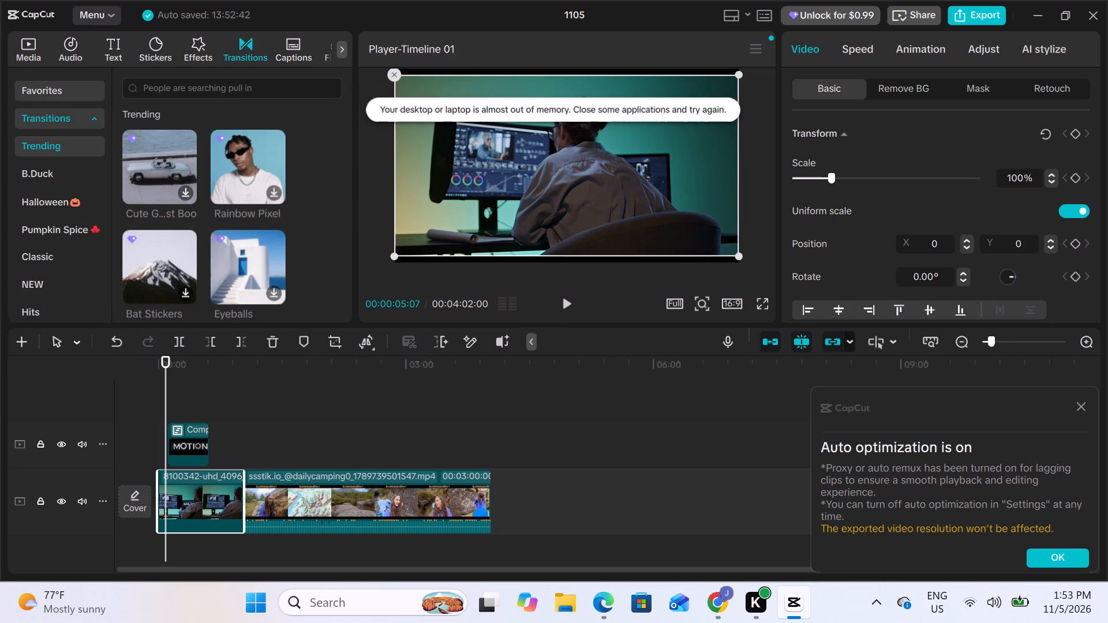
{"action": "left_click", "coordinate": [149, 85]}
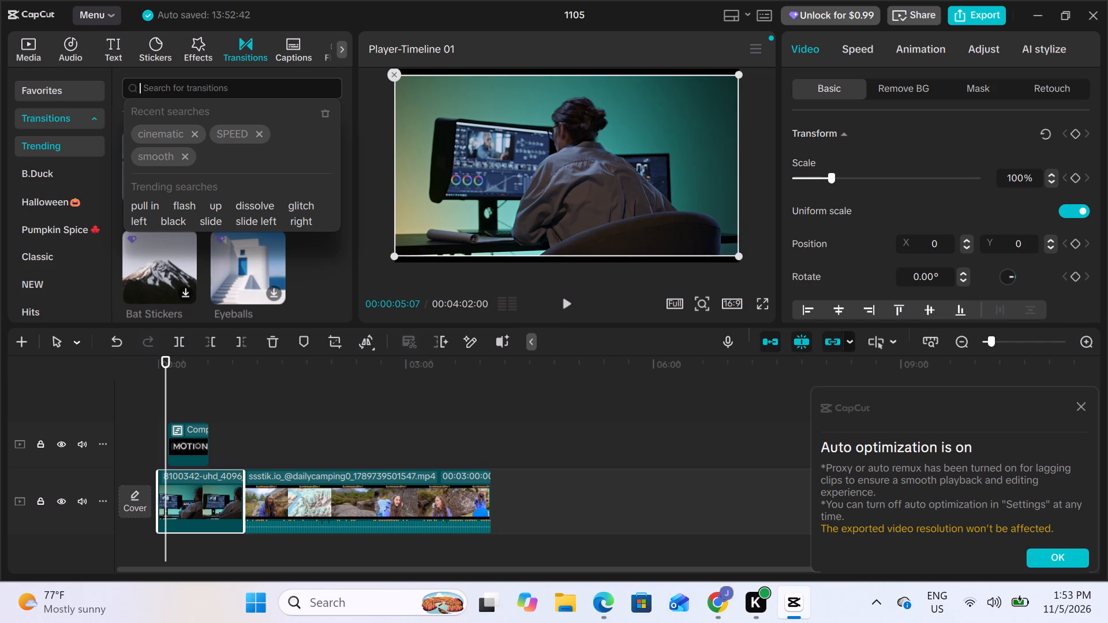
{"action": "key", "text": "z"}
{"action": "type", "text": "omm"}
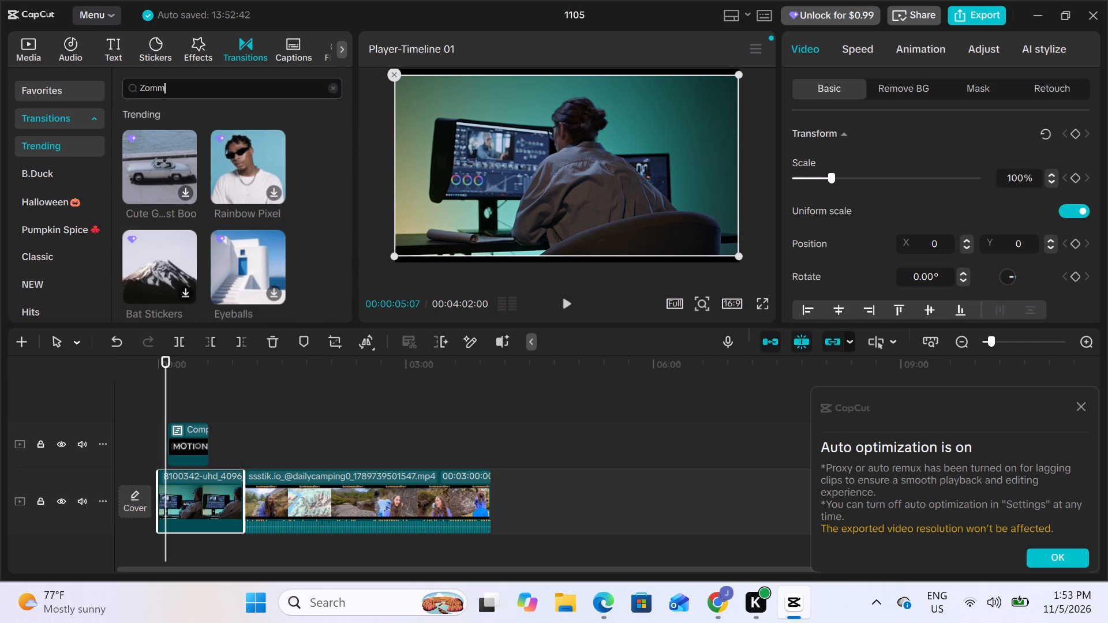
{"action": "key", "text": "BackSpace"}
{"action": "key", "text": "BackSpace"}
{"action": "key", "text": "o"}
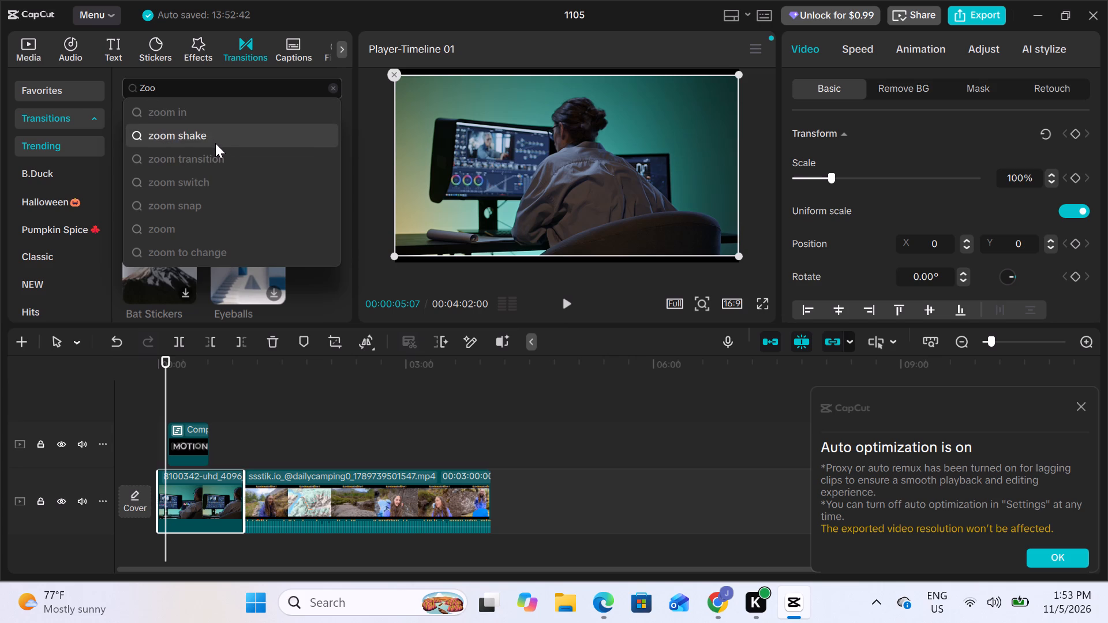
{"action": "left_click", "coordinate": [212, 111]}
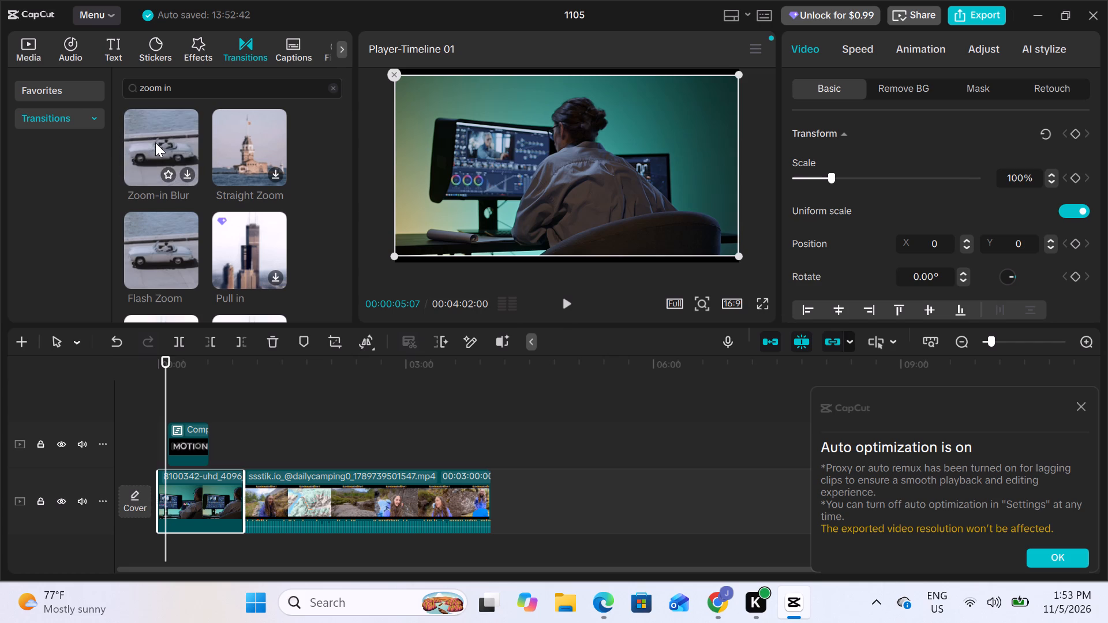
Add the Zoom-in Blur transition between the editing clip and the camping video, accepting duplicate frames.
{"action": "left_click", "coordinate": [184, 173]}
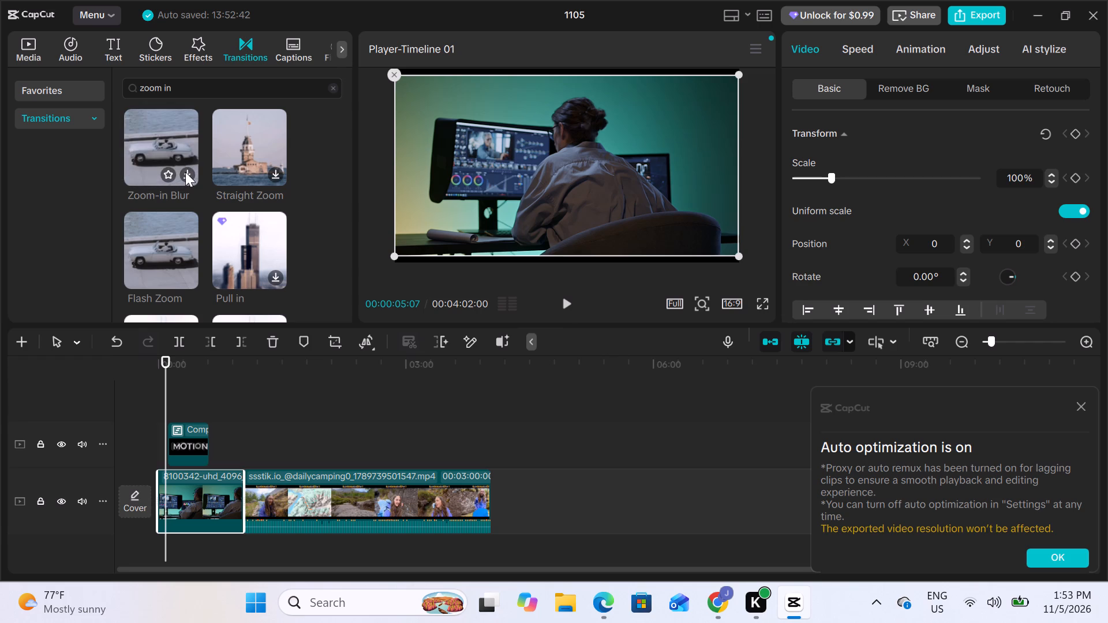
{"action": "left_click", "coordinate": [185, 172]}
{"action": "left_click", "coordinate": [185, 172]}
{"action": "double_click", "coordinate": [185, 172]}
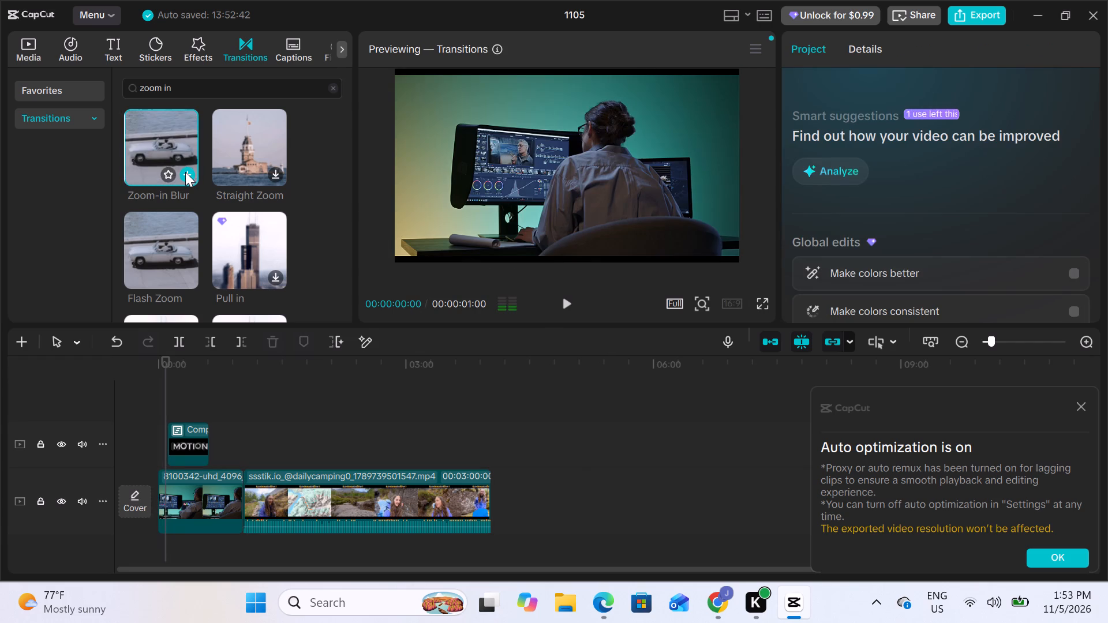
{"action": "left_click", "coordinate": [185, 172]}
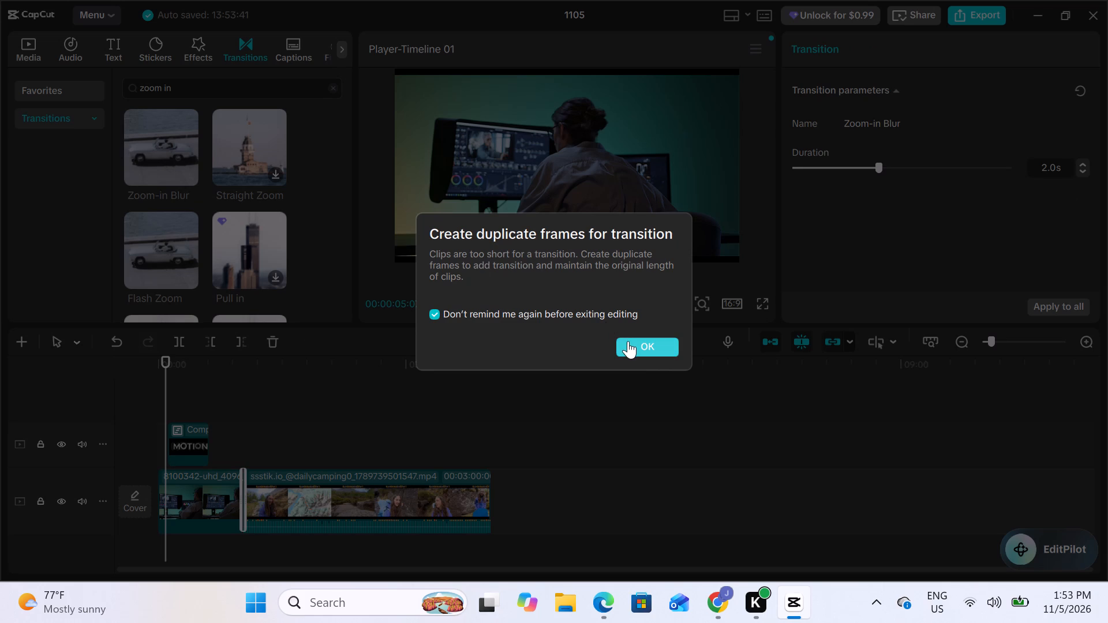
{"action": "left_click", "coordinate": [566, 350]}
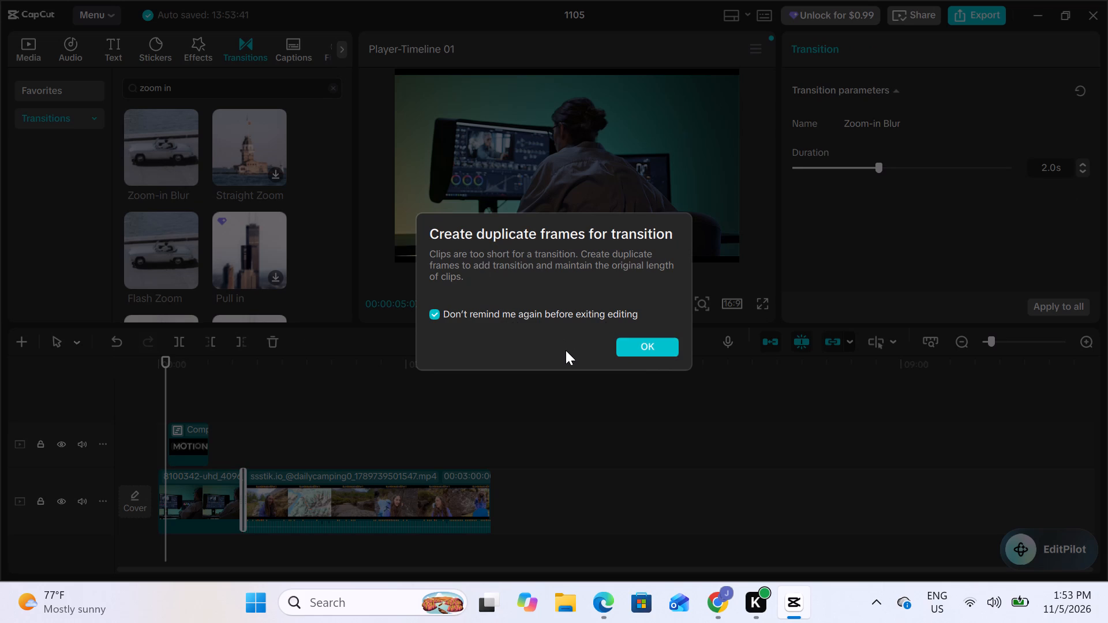
{"action": "left_click", "coordinate": [650, 351]}
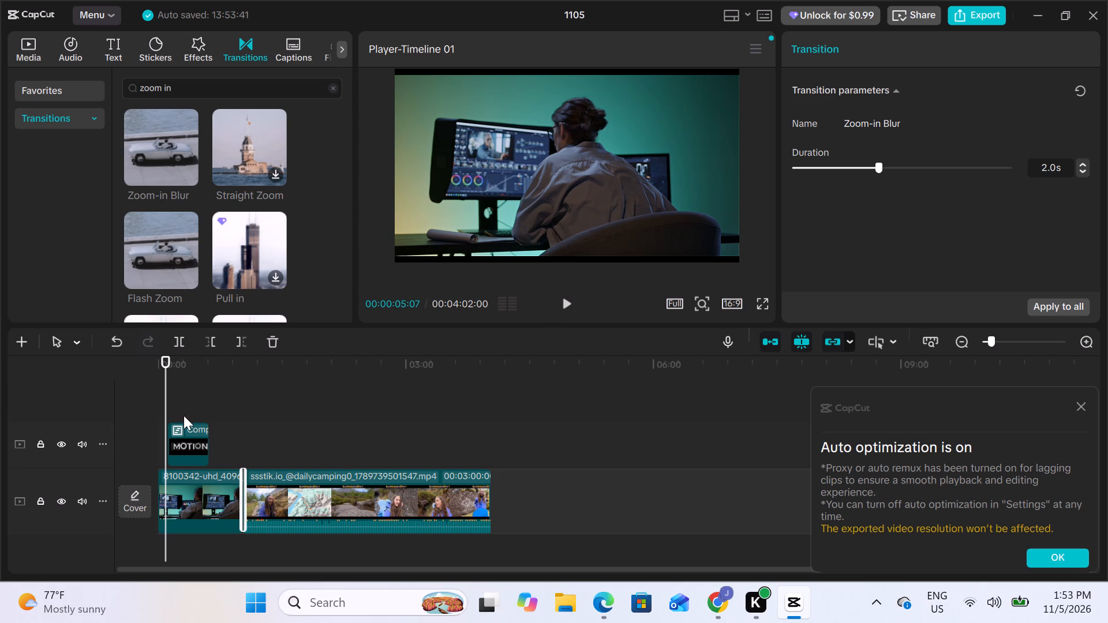
Play back the Zoom-in Blur transition where the editing clip meets the camping video to check it.
{"action": "left_click_drag", "start_coordinate": [166, 389], "coordinate": [249, 391]}
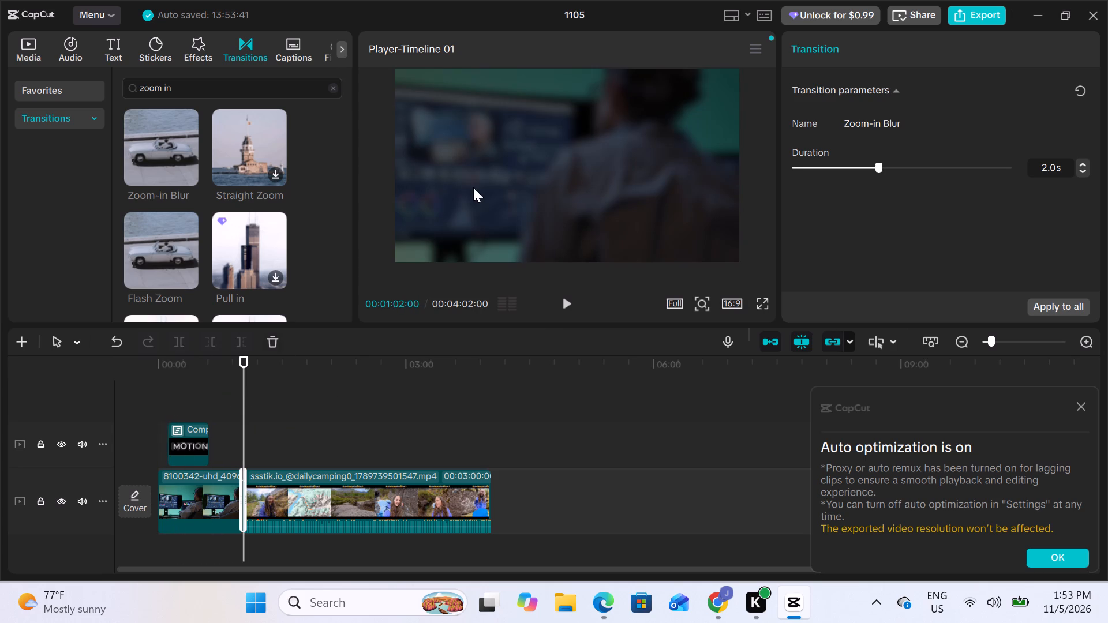
{"action": "left_click", "coordinate": [566, 296]}
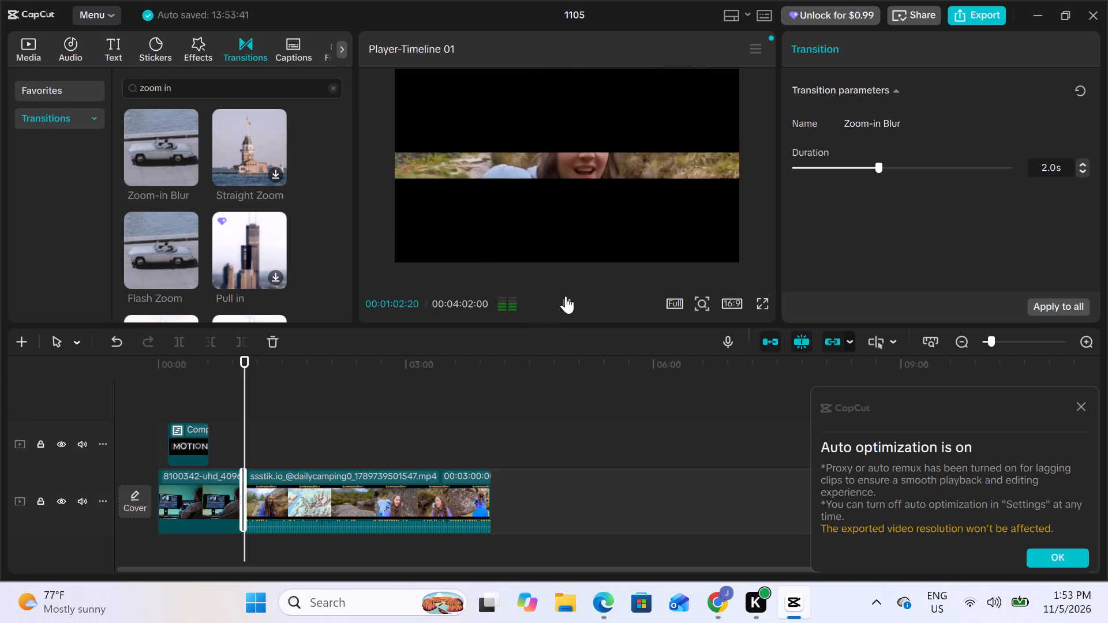
{"action": "left_click", "coordinate": [566, 296]}
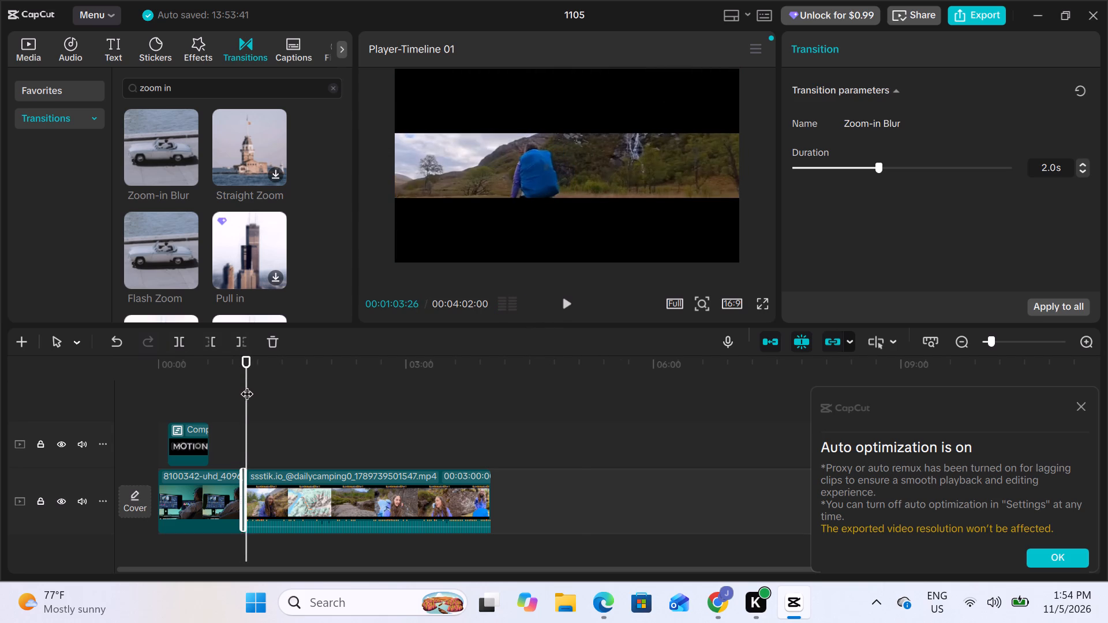
{"action": "left_click_drag", "start_coordinate": [248, 385], "coordinate": [239, 385]}
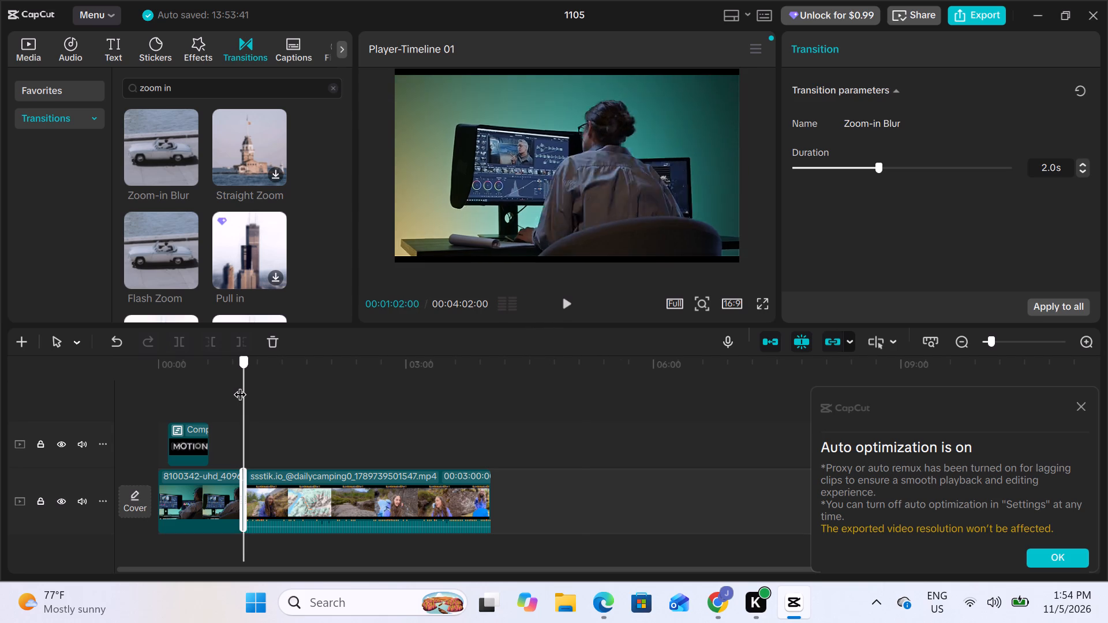
{"action": "left_click_drag", "start_coordinate": [239, 385], "coordinate": [240, 385]}
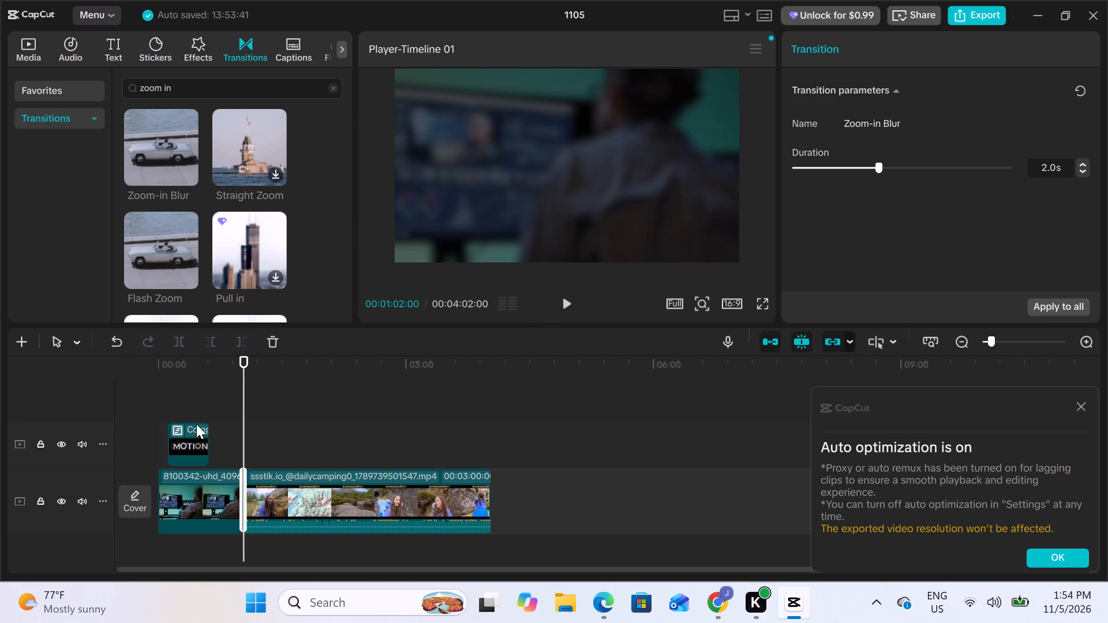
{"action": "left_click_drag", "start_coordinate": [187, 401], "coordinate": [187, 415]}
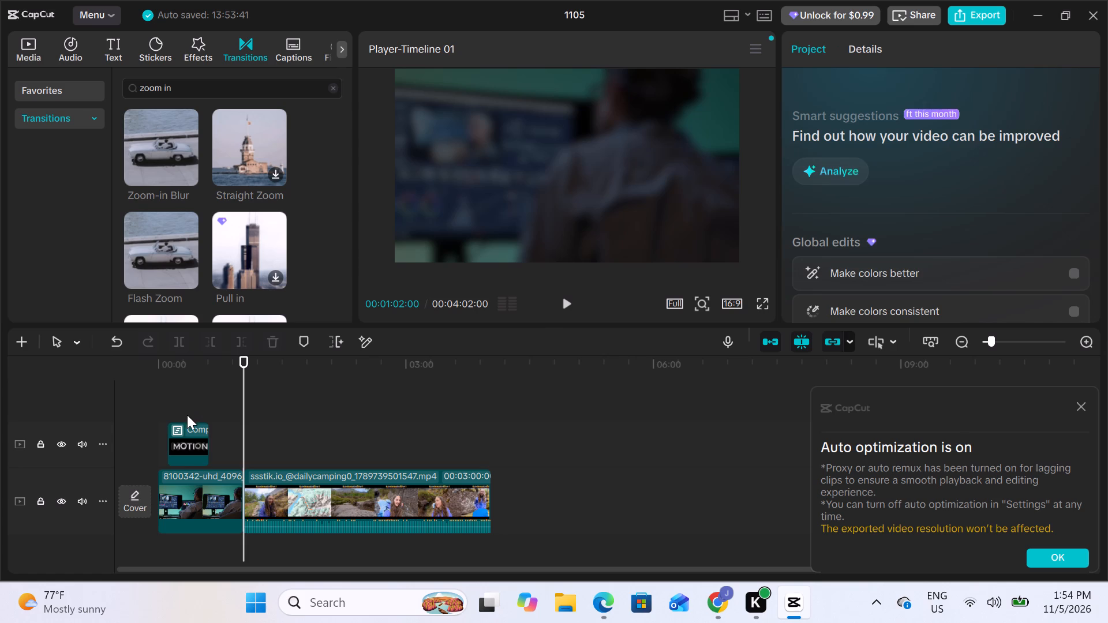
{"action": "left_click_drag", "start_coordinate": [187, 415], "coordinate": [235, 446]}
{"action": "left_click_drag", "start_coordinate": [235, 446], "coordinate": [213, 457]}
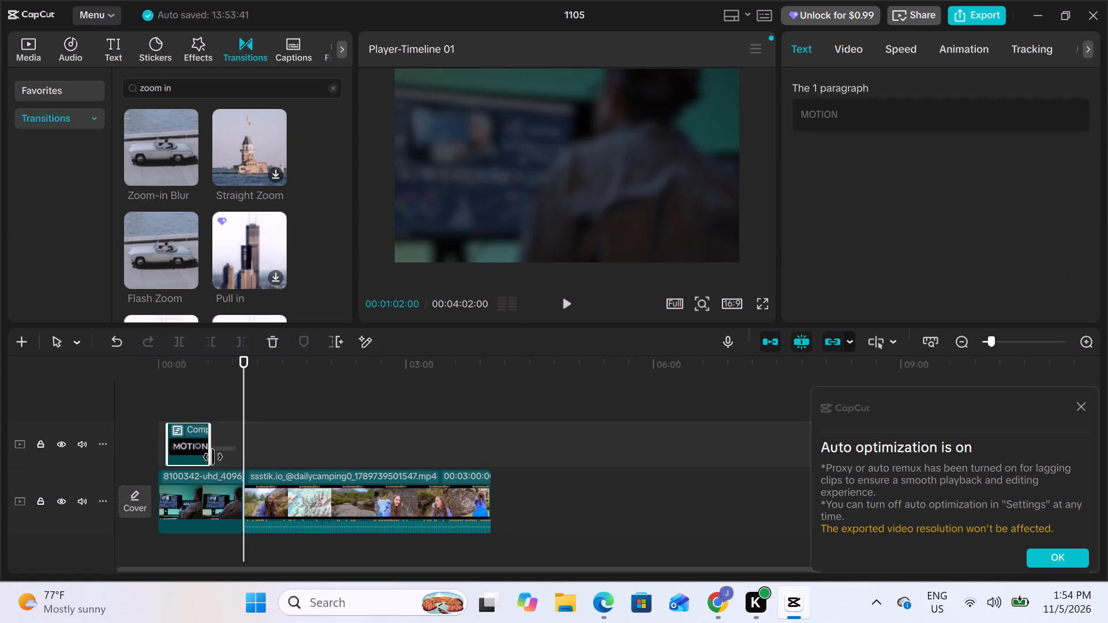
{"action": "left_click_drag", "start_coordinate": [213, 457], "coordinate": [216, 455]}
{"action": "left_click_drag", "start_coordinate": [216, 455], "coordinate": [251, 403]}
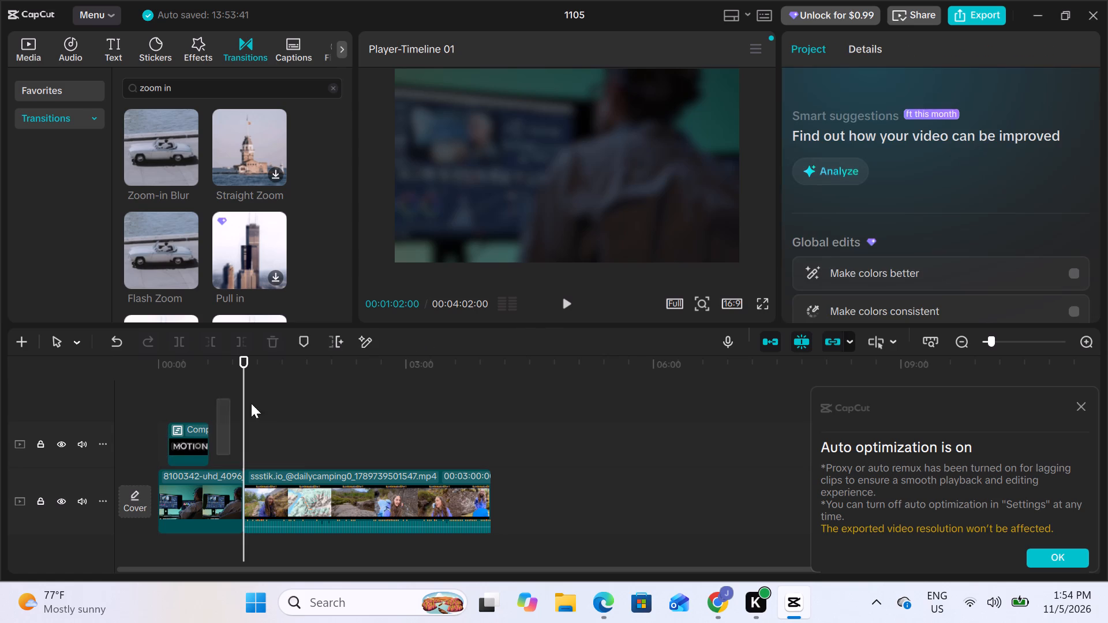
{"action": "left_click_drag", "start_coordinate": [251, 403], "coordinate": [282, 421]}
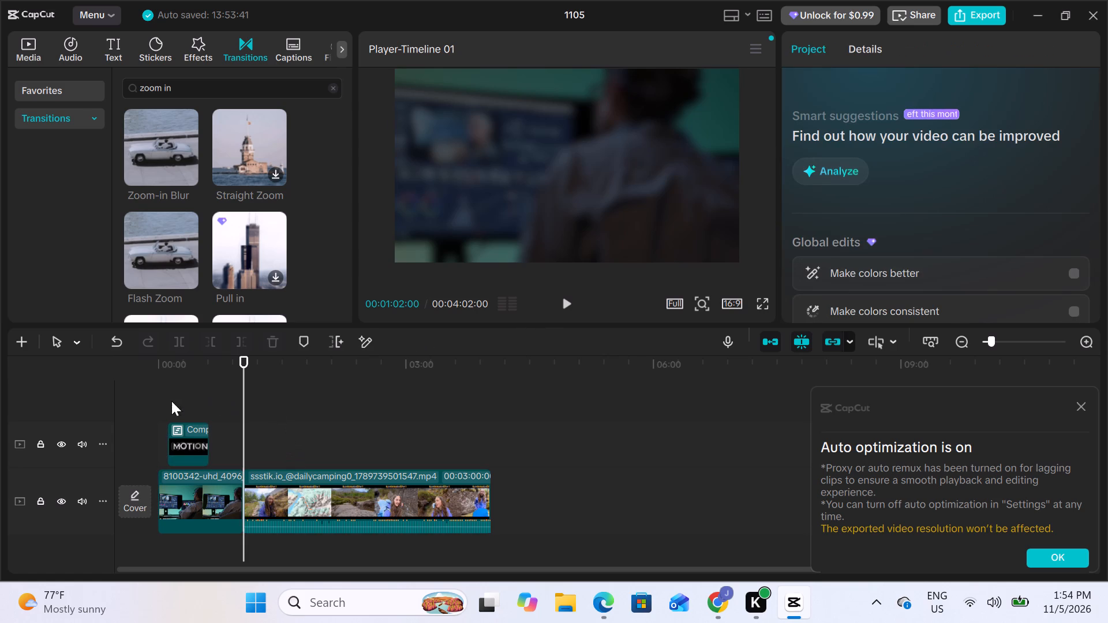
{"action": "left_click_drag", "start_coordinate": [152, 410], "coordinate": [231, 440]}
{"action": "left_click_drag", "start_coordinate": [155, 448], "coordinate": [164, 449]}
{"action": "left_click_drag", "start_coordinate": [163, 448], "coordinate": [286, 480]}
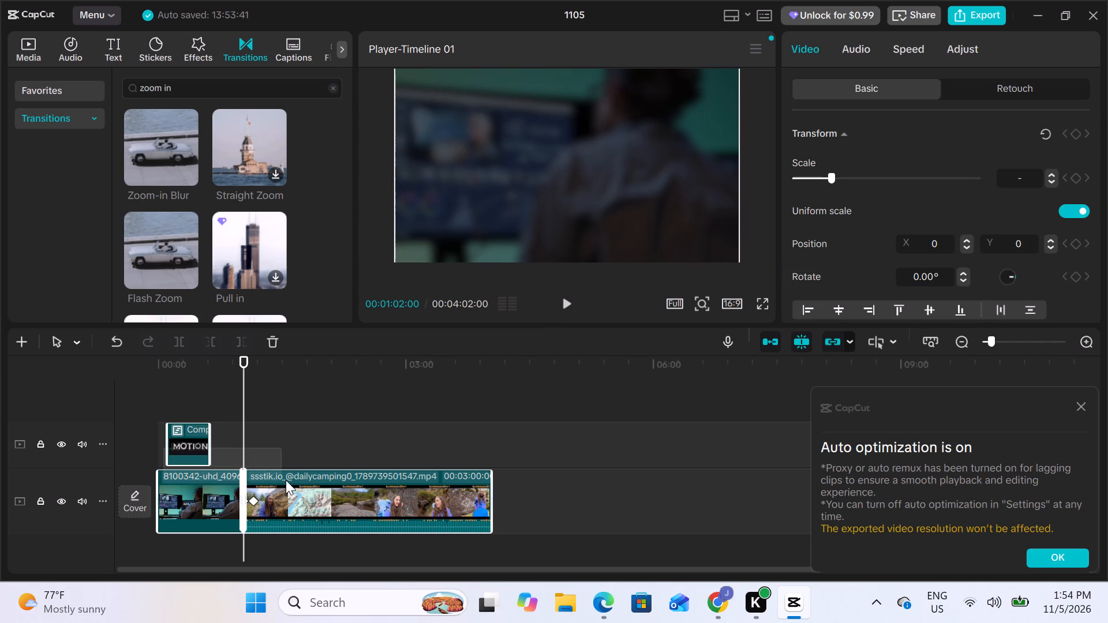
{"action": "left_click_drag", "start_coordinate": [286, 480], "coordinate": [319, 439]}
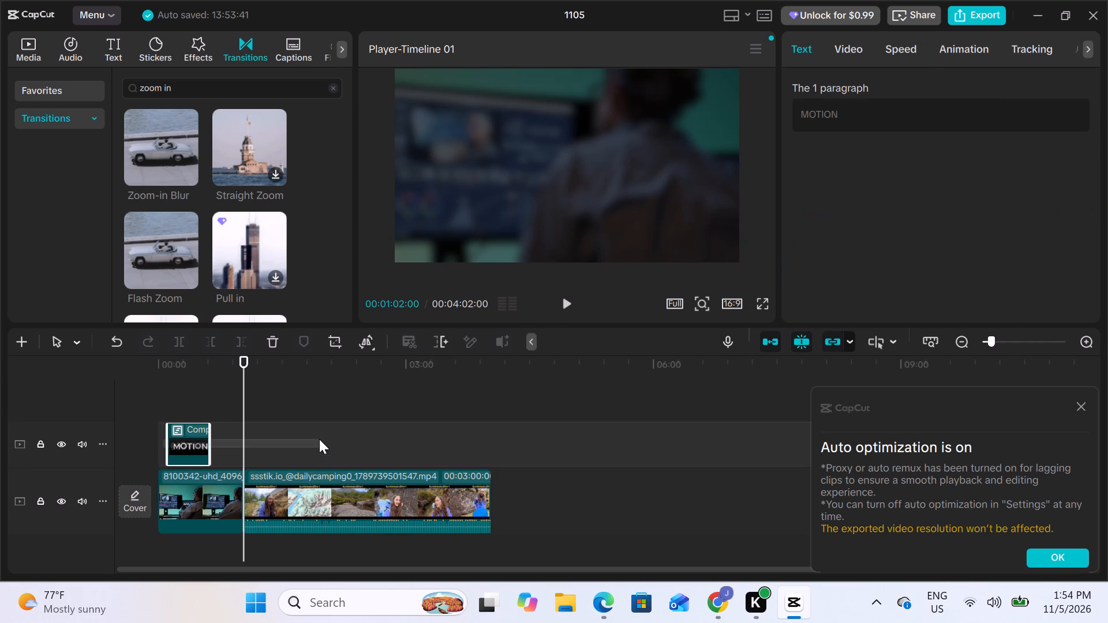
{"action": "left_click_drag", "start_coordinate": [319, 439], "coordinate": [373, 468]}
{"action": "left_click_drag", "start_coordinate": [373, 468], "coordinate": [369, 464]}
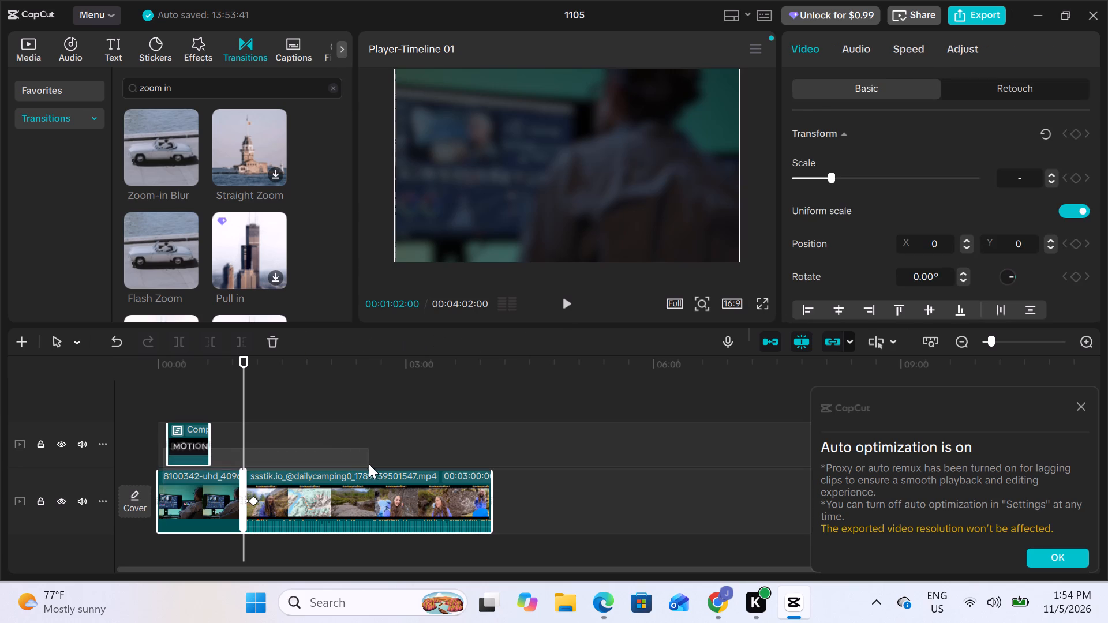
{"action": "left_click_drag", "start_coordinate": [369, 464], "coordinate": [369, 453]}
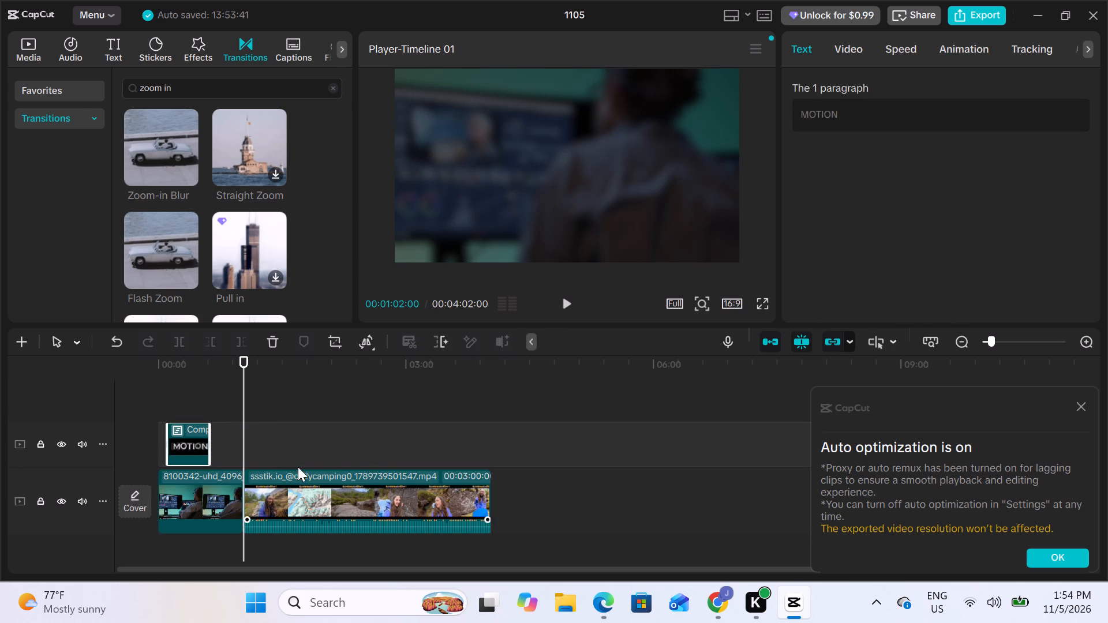
Undo the Zoom-in Blur transition between the editing clip and the camping video.
{"action": "left_click_drag", "start_coordinate": [244, 384], "coordinate": [211, 375]}
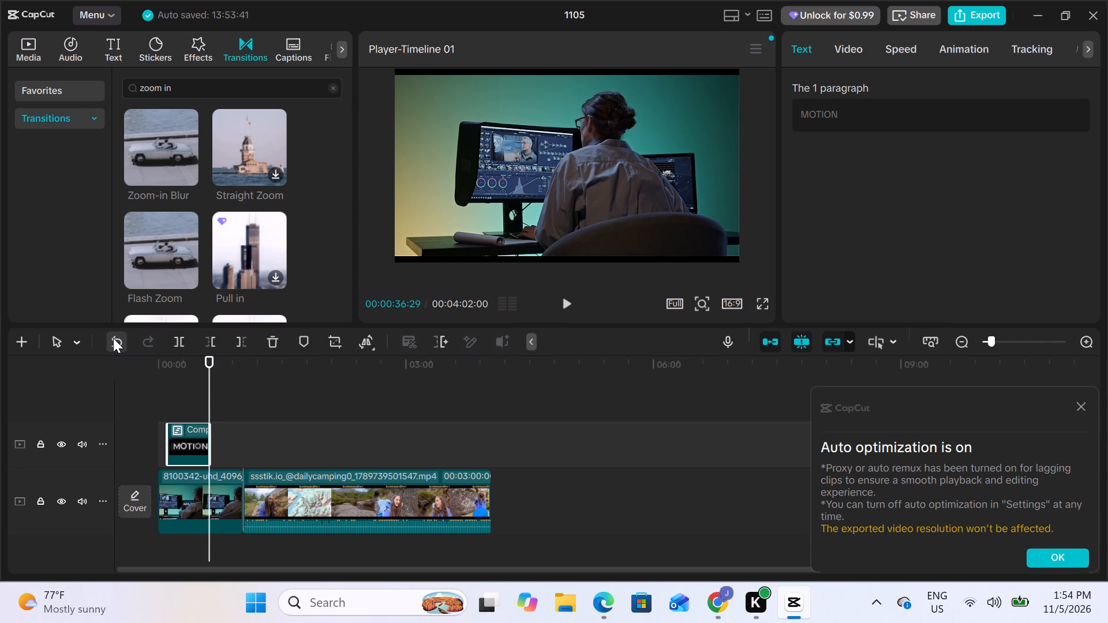
{"action": "left_click", "coordinate": [113, 338]}
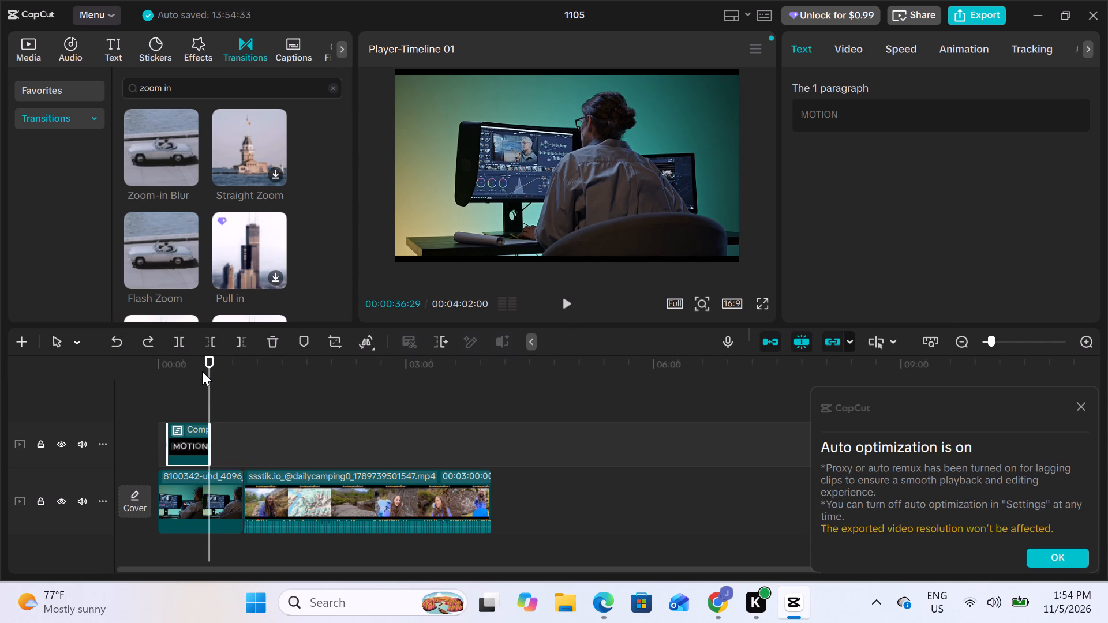
Move the MOTION title along its track so it sits over the early part of the camping video.
{"action": "left_click_drag", "start_coordinate": [186, 434], "coordinate": [256, 434]}
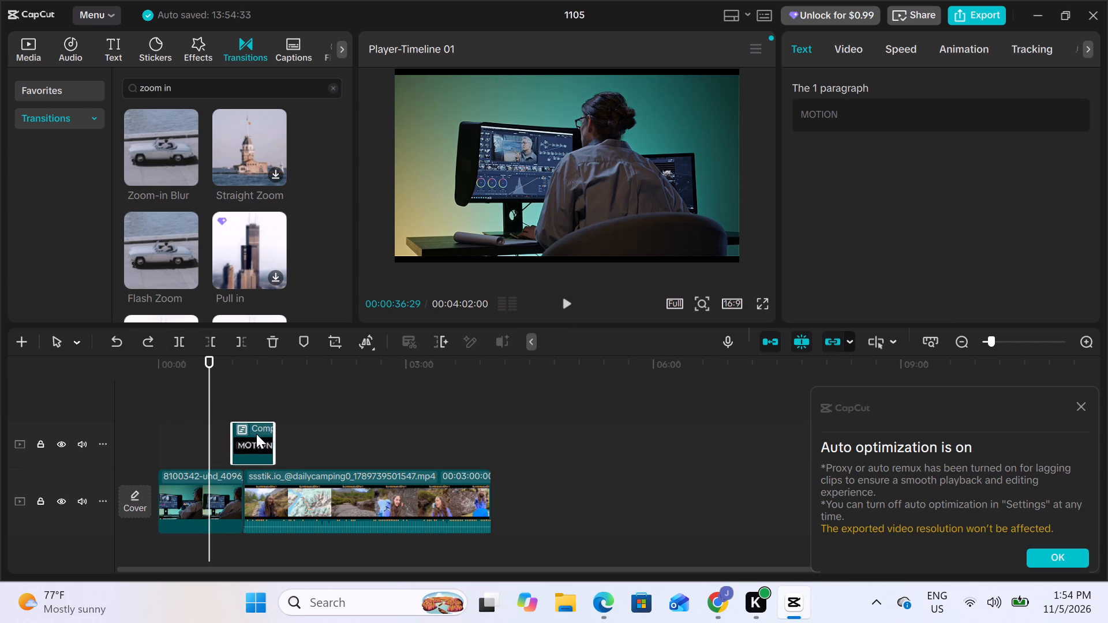
{"action": "left_click_drag", "start_coordinate": [256, 434], "coordinate": [285, 434]}
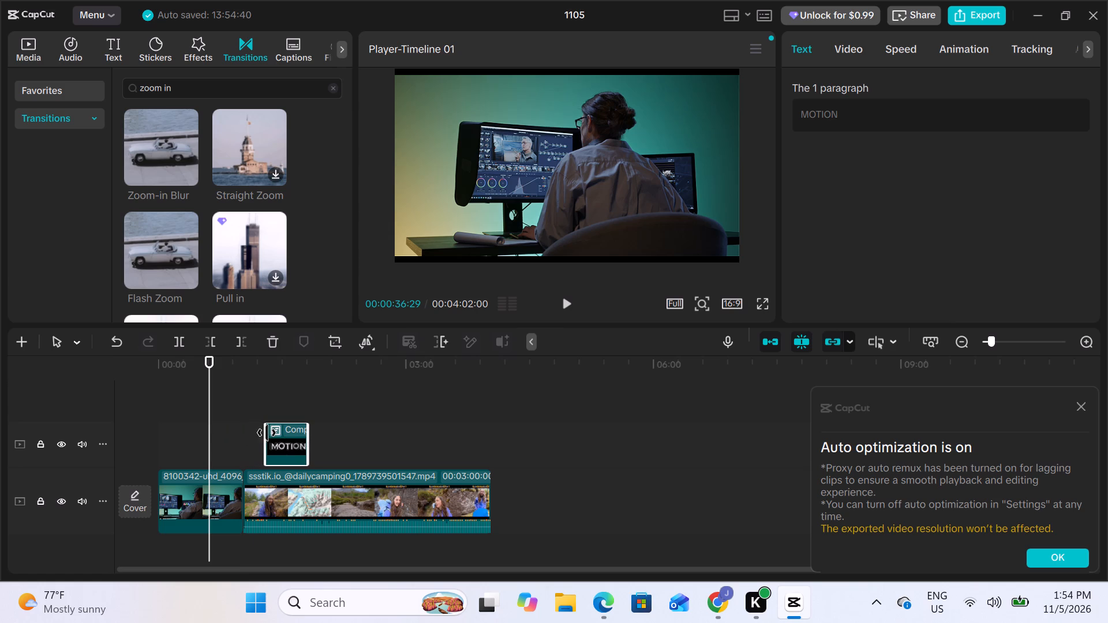
{"action": "left_click", "coordinate": [294, 446]}
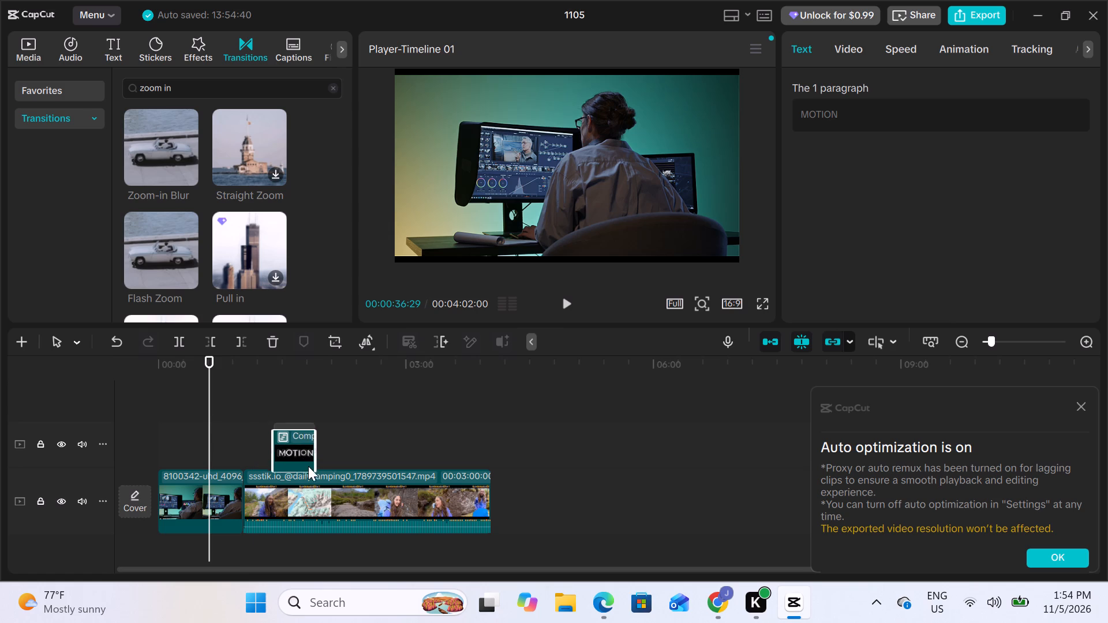
{"action": "left_click", "coordinate": [294, 442]}
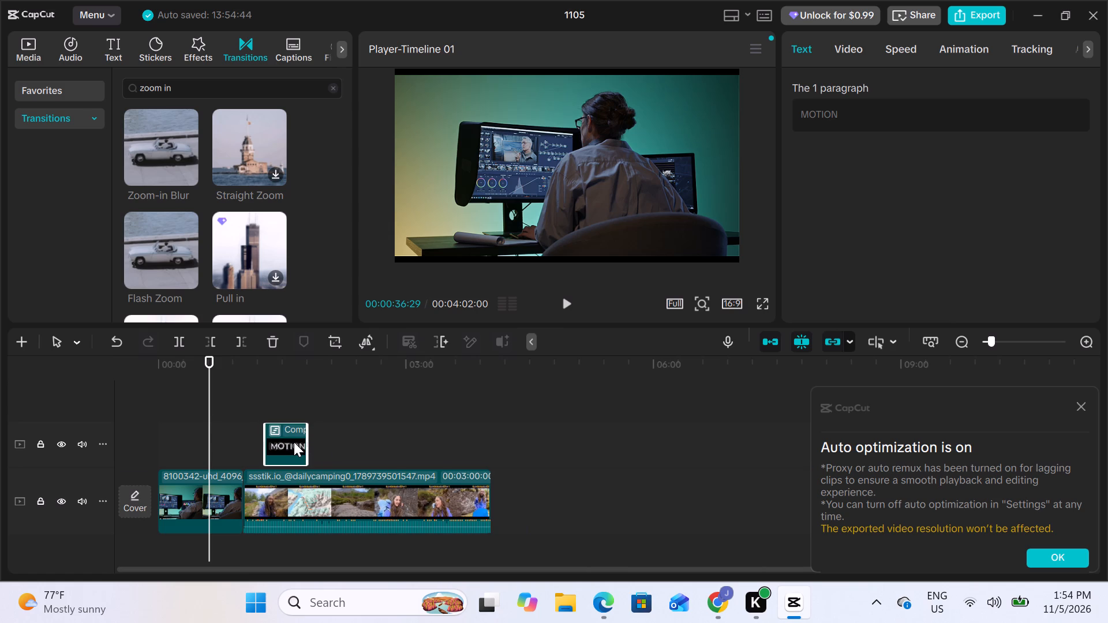
Combine the MOTION title and the camping video into one compound clip.
{"action": "left_click_drag", "start_coordinate": [324, 441], "coordinate": [297, 484]}
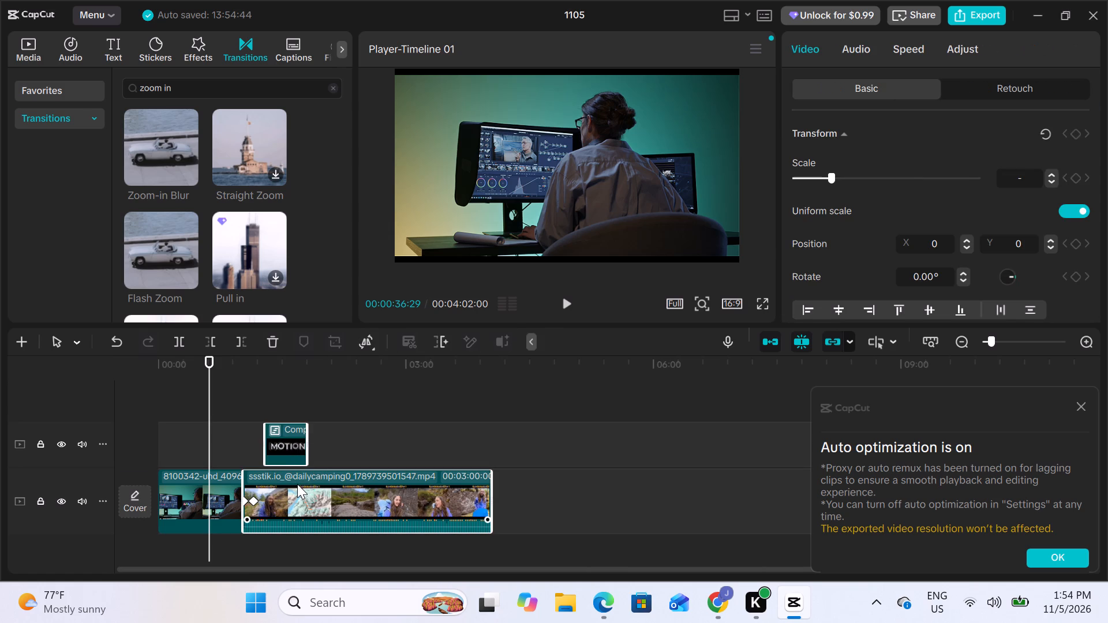
{"action": "right_click", "coordinate": [433, 496]}
{"action": "left_click", "coordinate": [484, 393]}
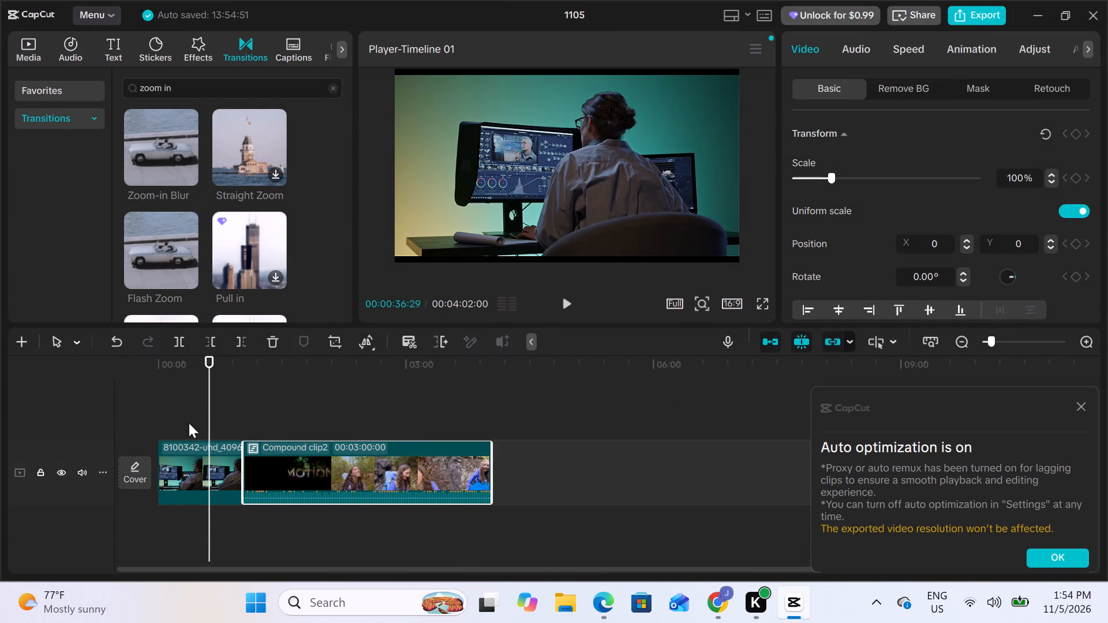
Play the timeline from the start and scrub across the cut between the editing clip and the compound clip.
{"action": "left_click_drag", "start_coordinate": [208, 396], "coordinate": [149, 395]}
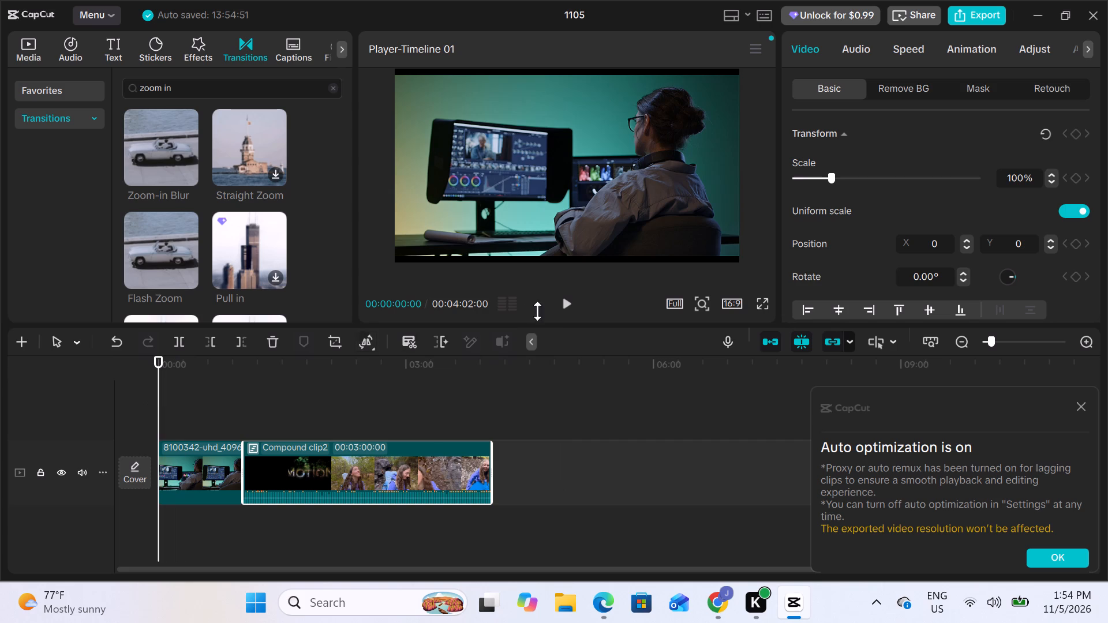
{"action": "left_click", "coordinate": [559, 299]}
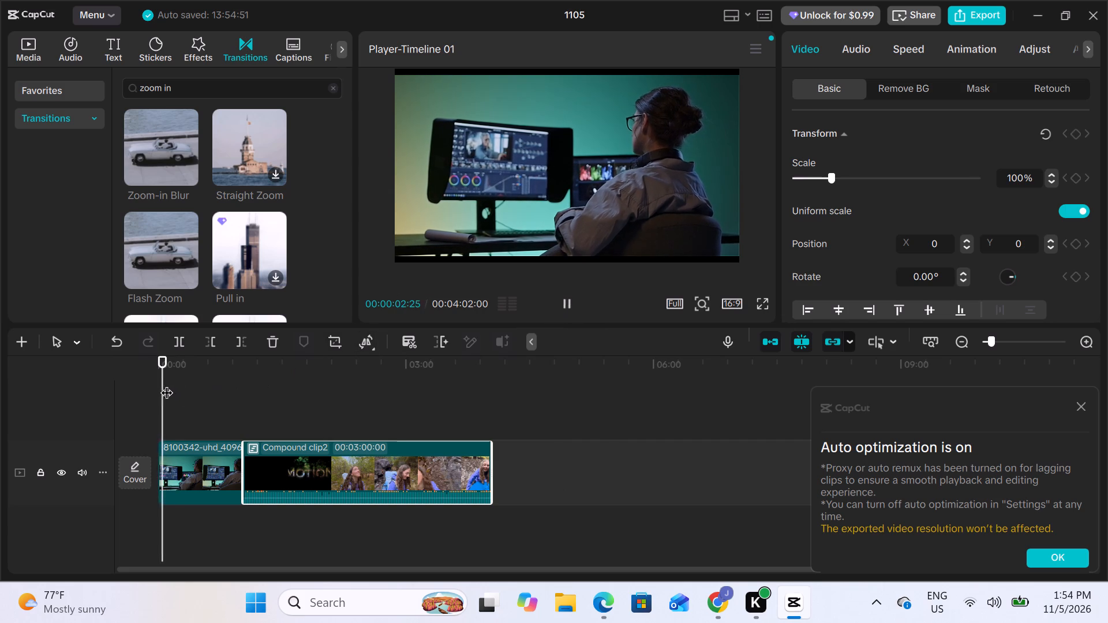
{"action": "left_click_drag", "start_coordinate": [166, 385], "coordinate": [223, 384]}
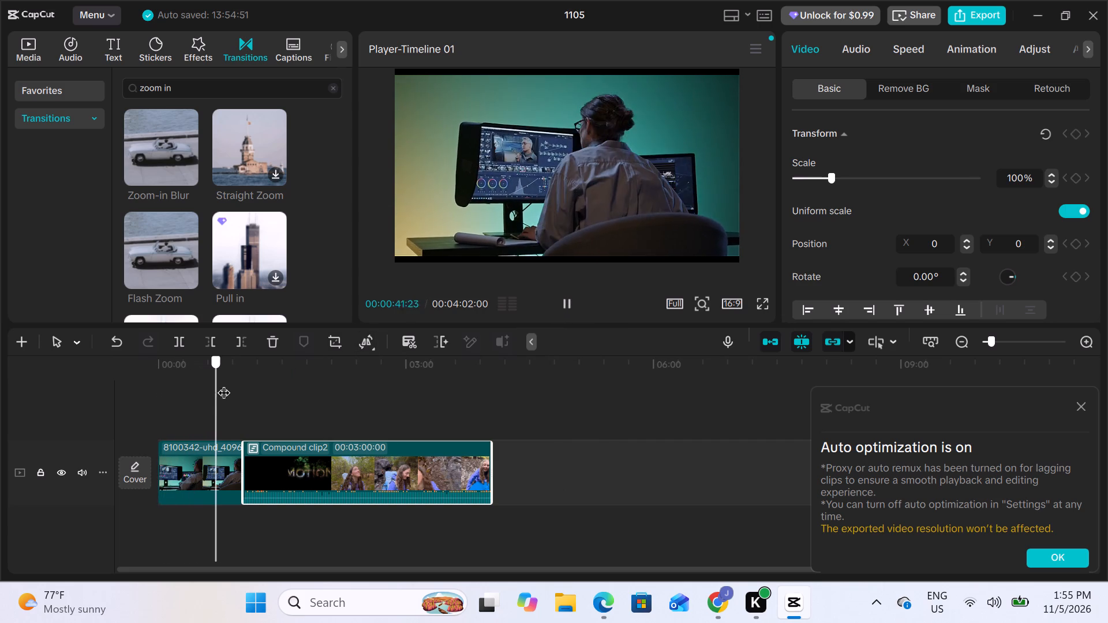
{"action": "left_click_drag", "start_coordinate": [223, 384], "coordinate": [249, 387]}
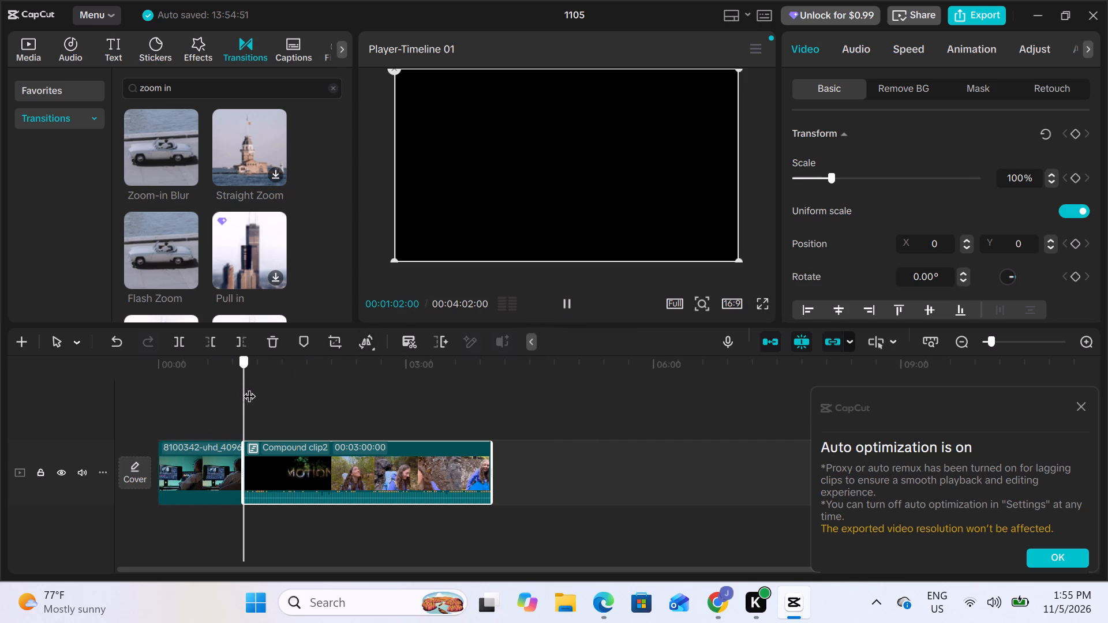
{"action": "left_click_drag", "start_coordinate": [249, 387], "coordinate": [173, 381]}
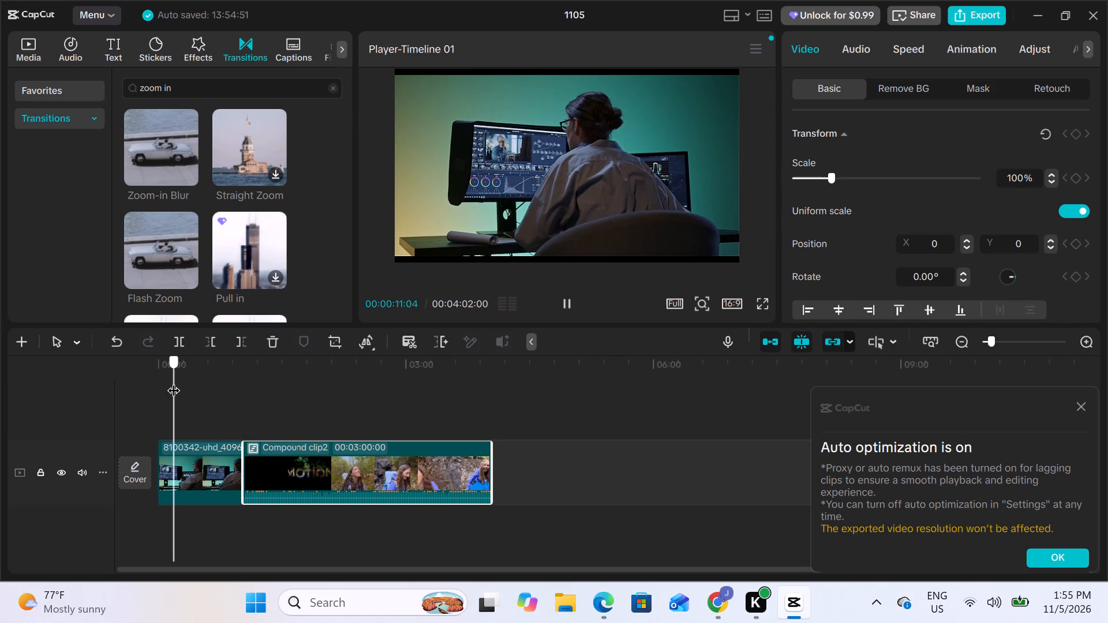
{"action": "left_click_drag", "start_coordinate": [173, 381], "coordinate": [160, 381]}
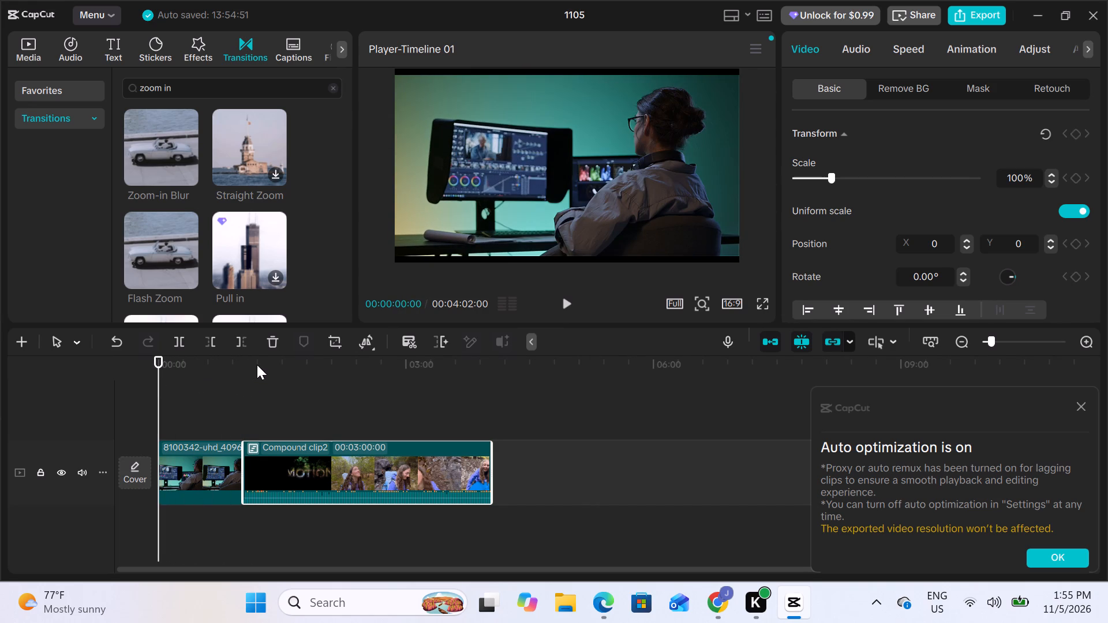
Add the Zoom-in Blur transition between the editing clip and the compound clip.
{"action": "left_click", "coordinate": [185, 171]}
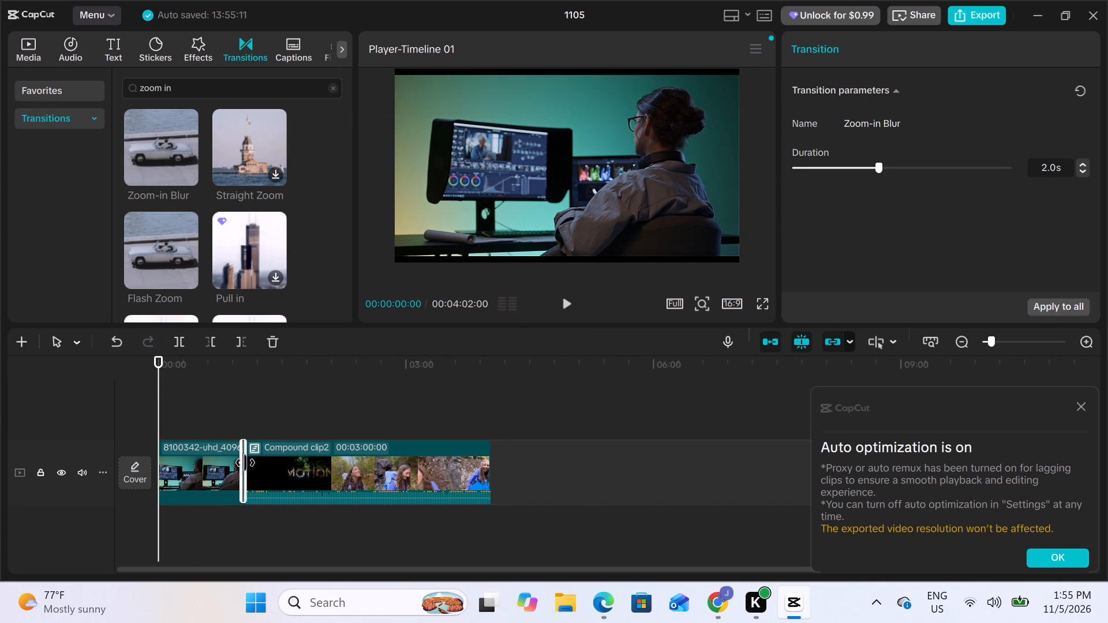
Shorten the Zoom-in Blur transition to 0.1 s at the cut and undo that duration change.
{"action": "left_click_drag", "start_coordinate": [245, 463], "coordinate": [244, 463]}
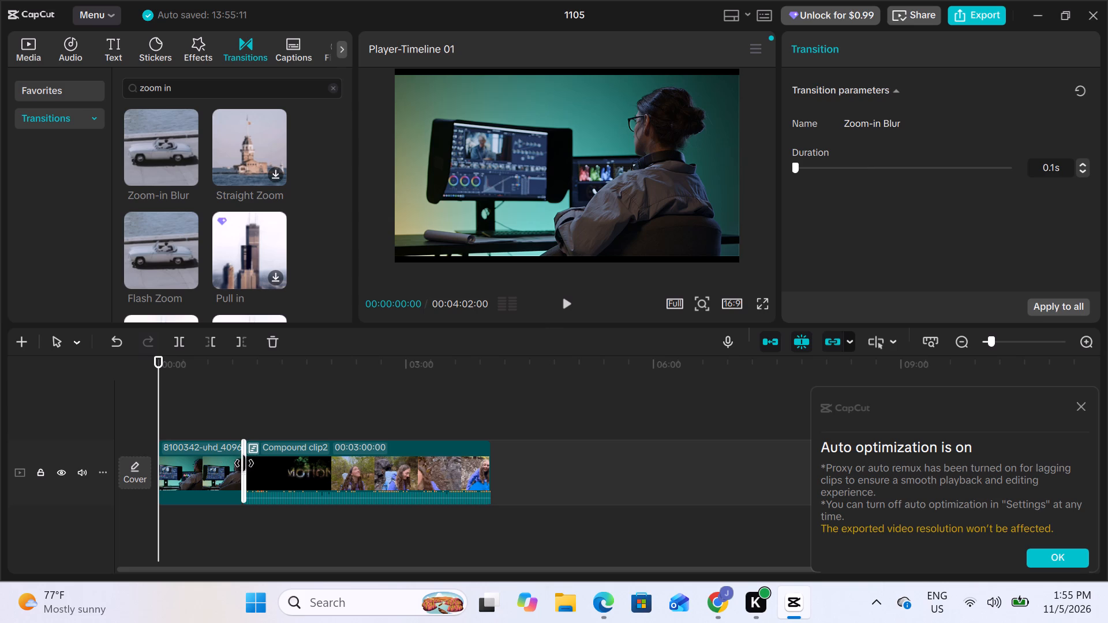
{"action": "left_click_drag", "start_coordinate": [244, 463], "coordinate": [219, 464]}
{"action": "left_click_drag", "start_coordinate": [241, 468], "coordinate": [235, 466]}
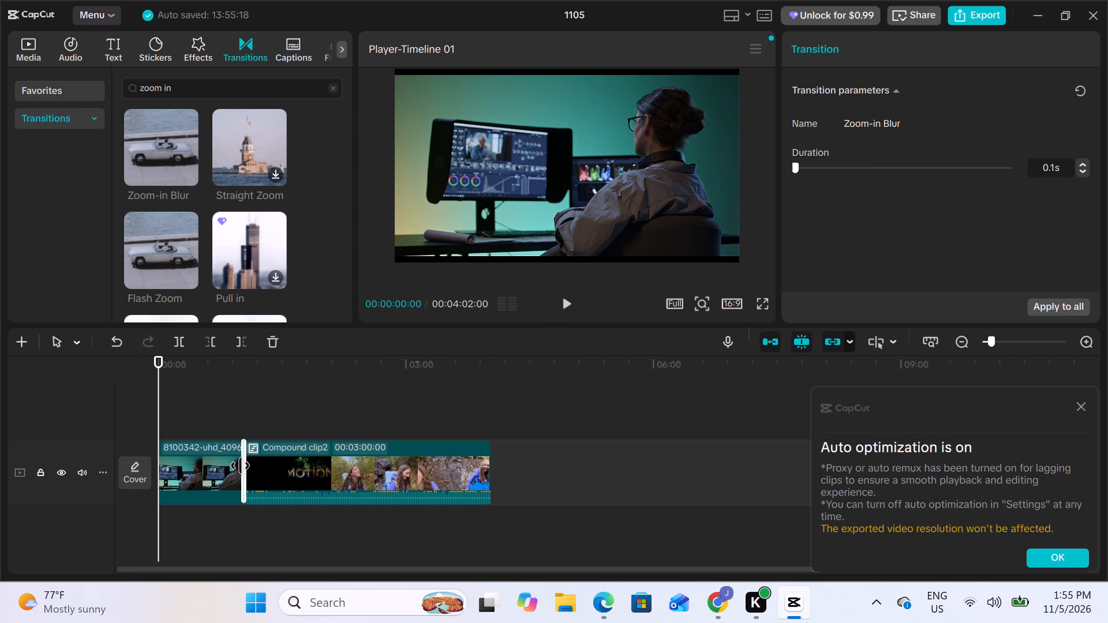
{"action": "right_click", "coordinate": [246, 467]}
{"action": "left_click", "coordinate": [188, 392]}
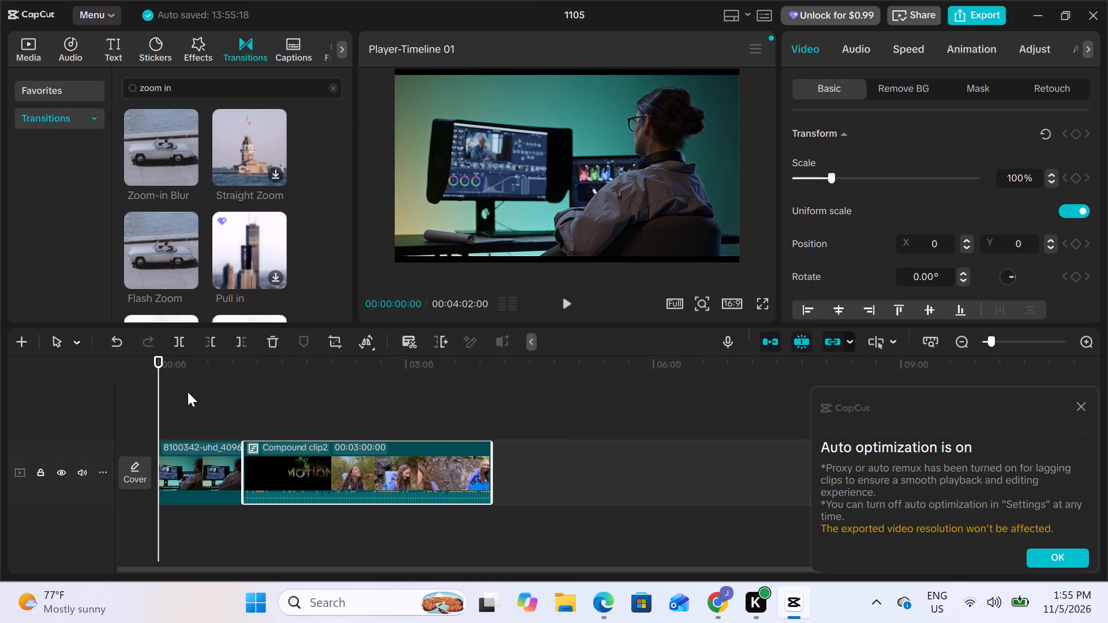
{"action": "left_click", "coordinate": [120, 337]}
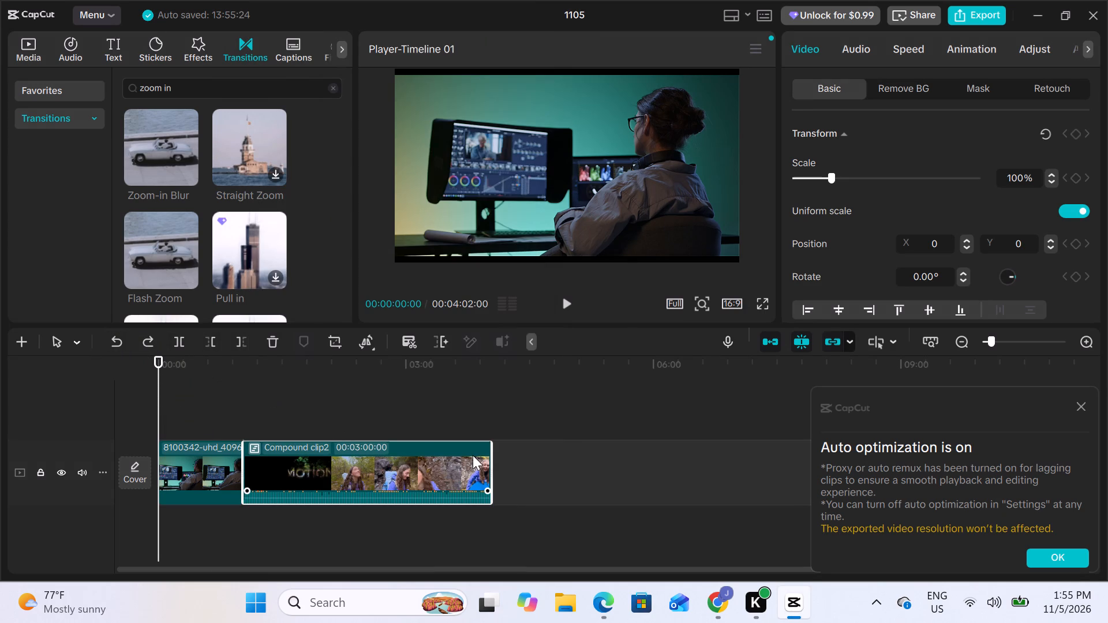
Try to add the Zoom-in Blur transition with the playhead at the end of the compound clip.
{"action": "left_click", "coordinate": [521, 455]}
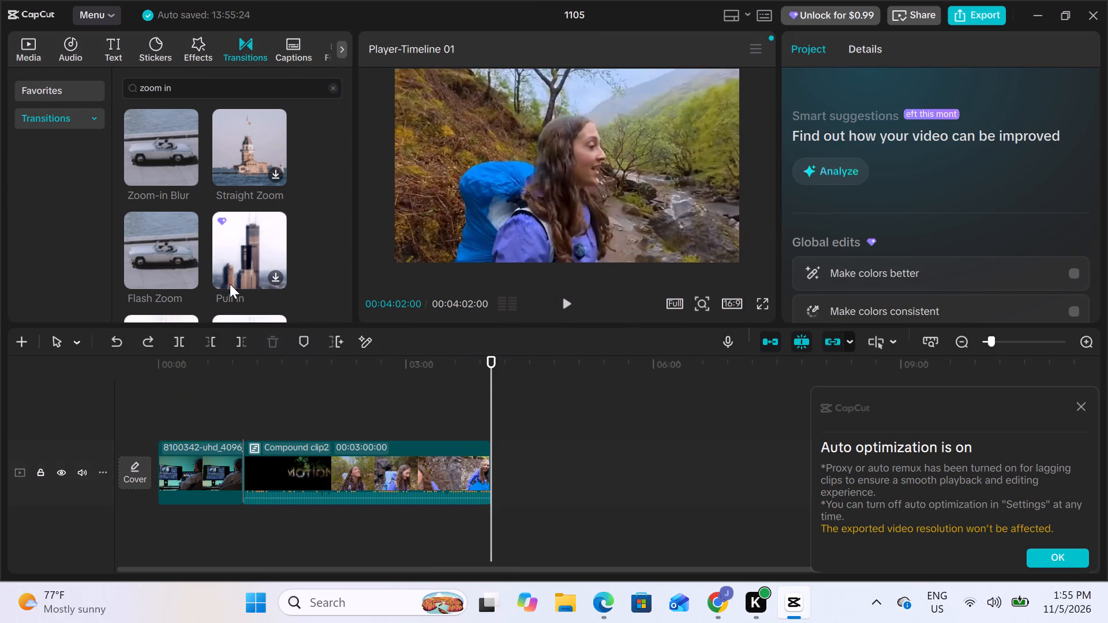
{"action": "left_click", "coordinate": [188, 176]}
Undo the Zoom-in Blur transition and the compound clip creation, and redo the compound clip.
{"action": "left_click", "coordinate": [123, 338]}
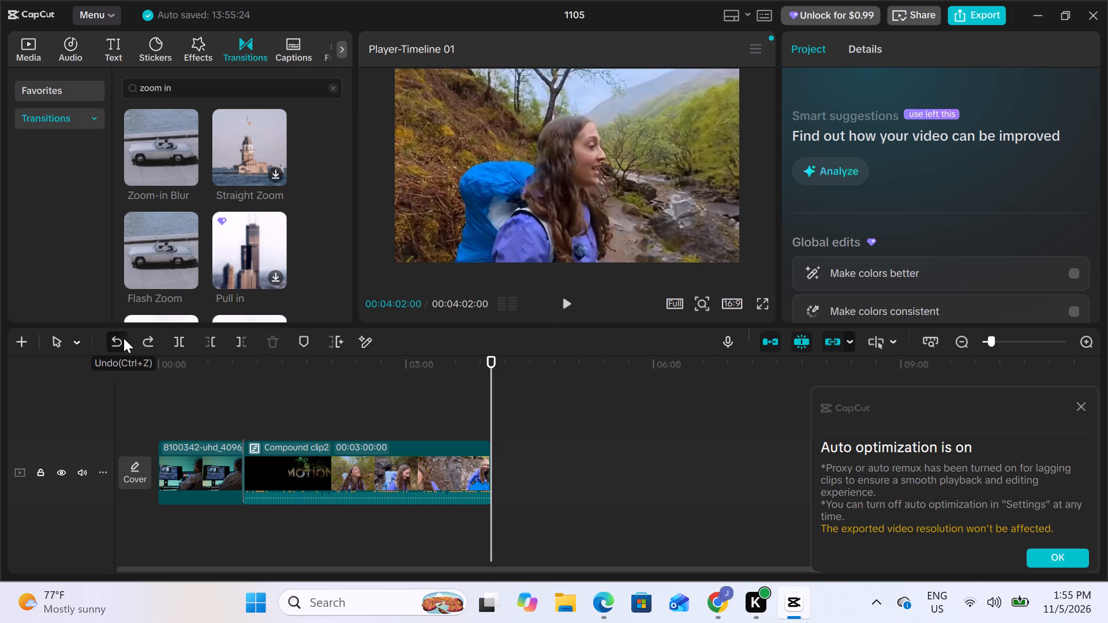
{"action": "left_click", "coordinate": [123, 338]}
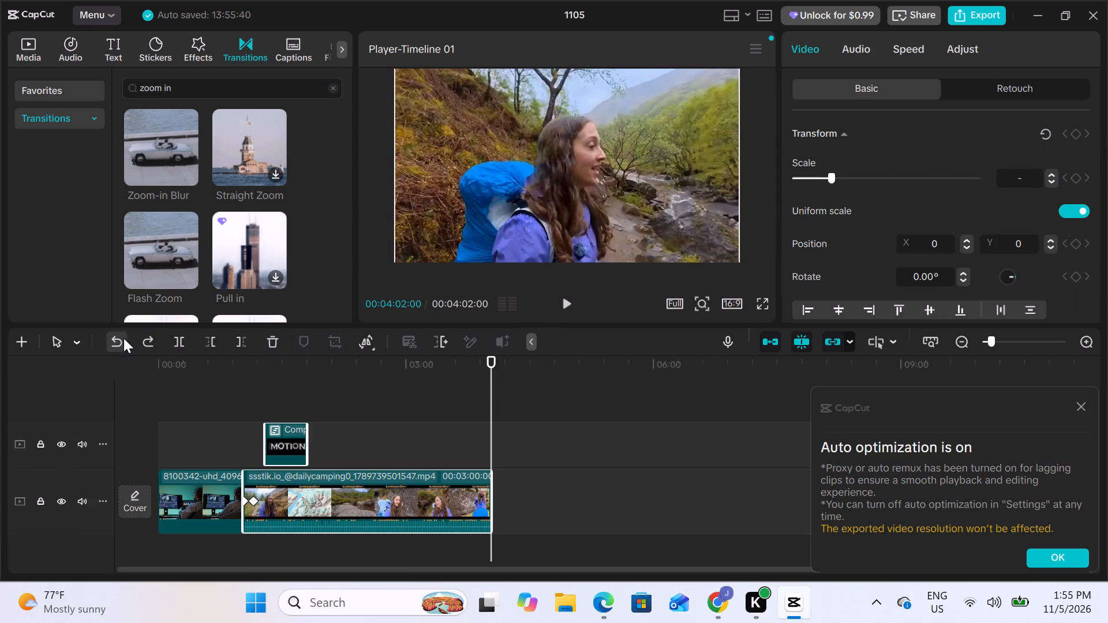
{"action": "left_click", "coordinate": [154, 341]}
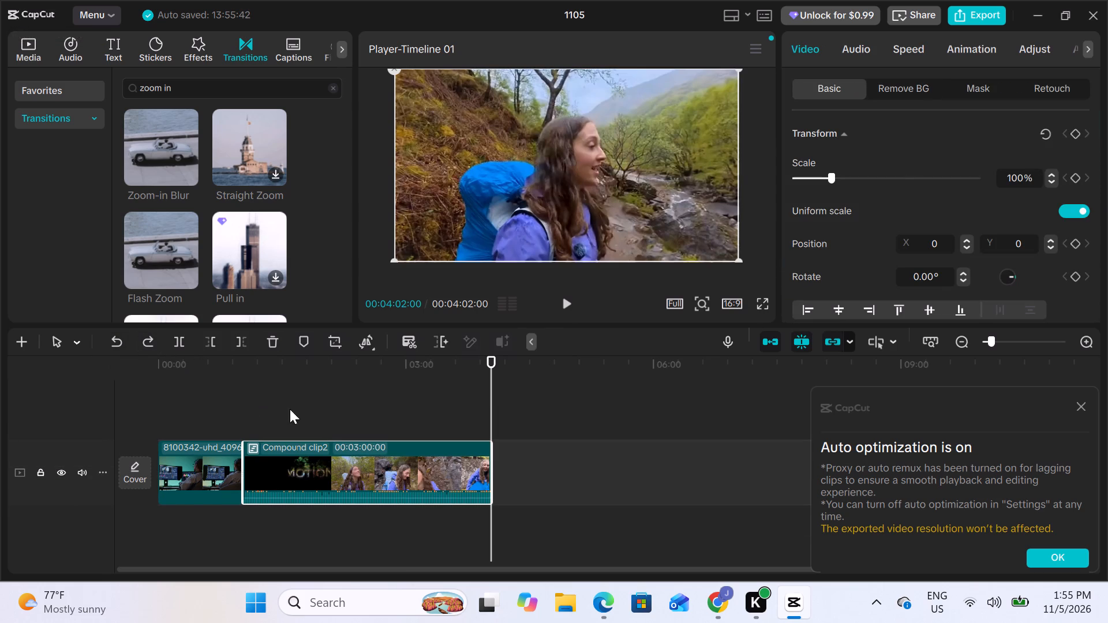
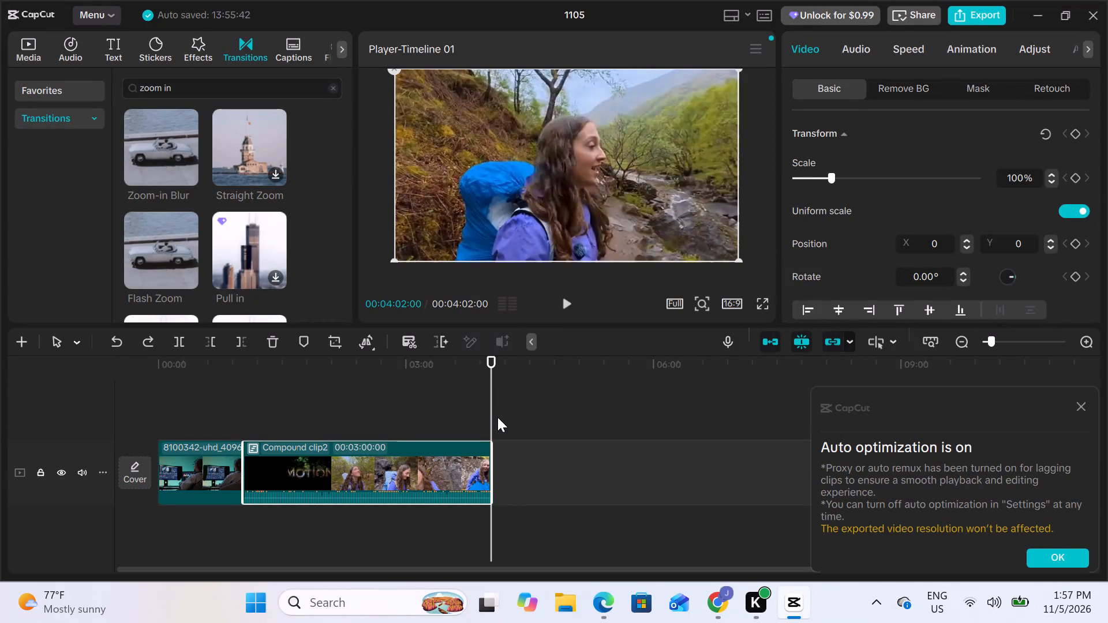
Move the playhead to the start of the timeline and search the transitions for "zoom in slow".
{"action": "left_click", "coordinate": [497, 417]}
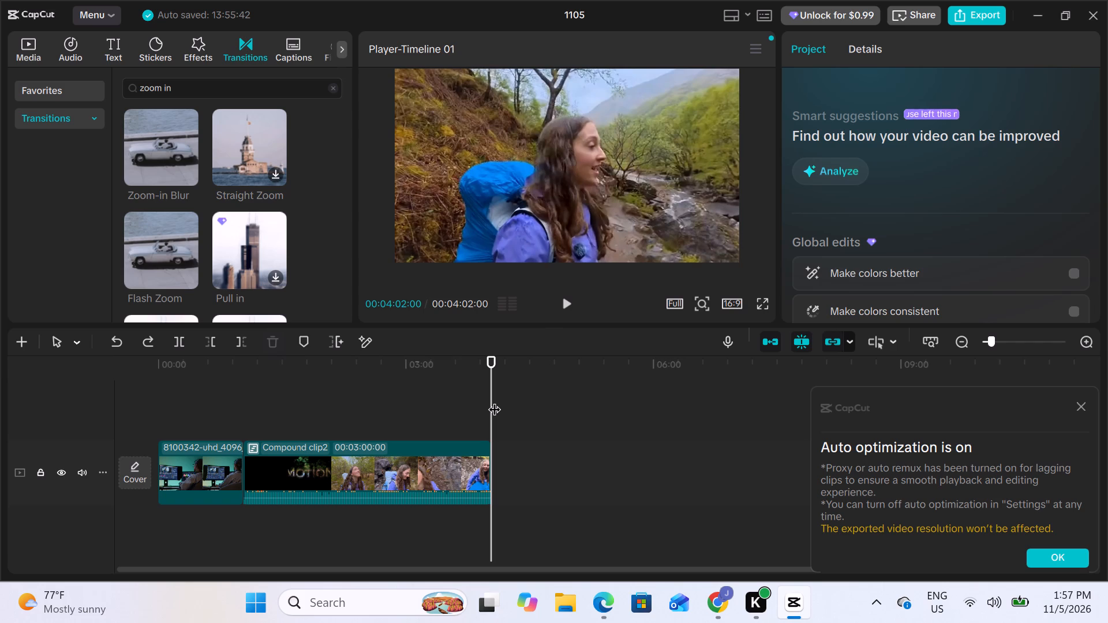
{"action": "left_click_drag", "start_coordinate": [494, 400], "coordinate": [399, 401]}
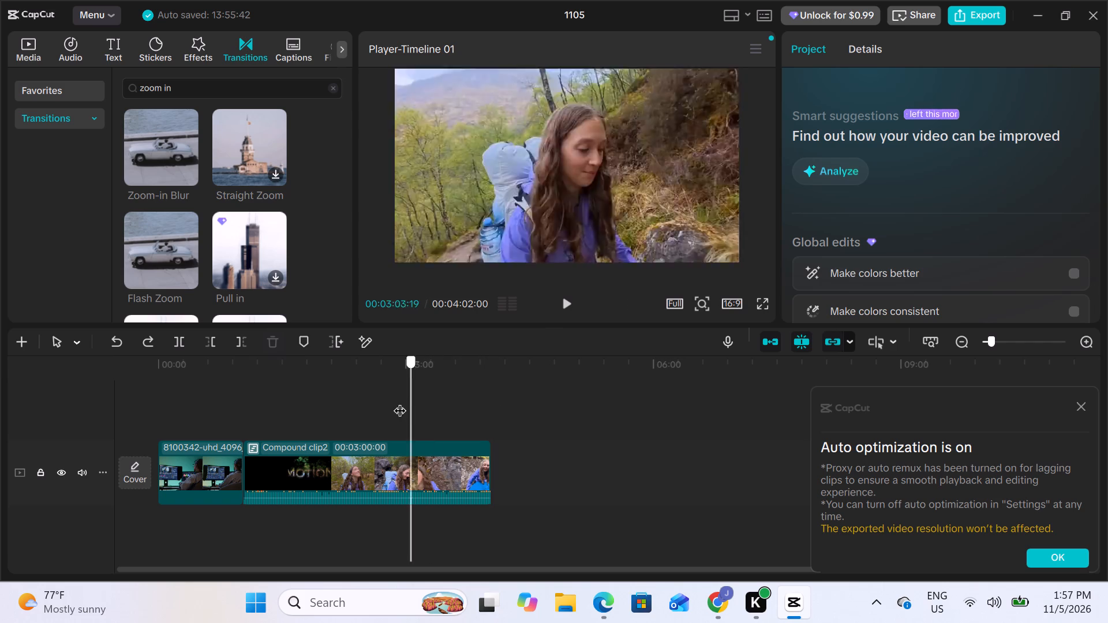
{"action": "left_click_drag", "start_coordinate": [399, 401], "coordinate": [243, 393]}
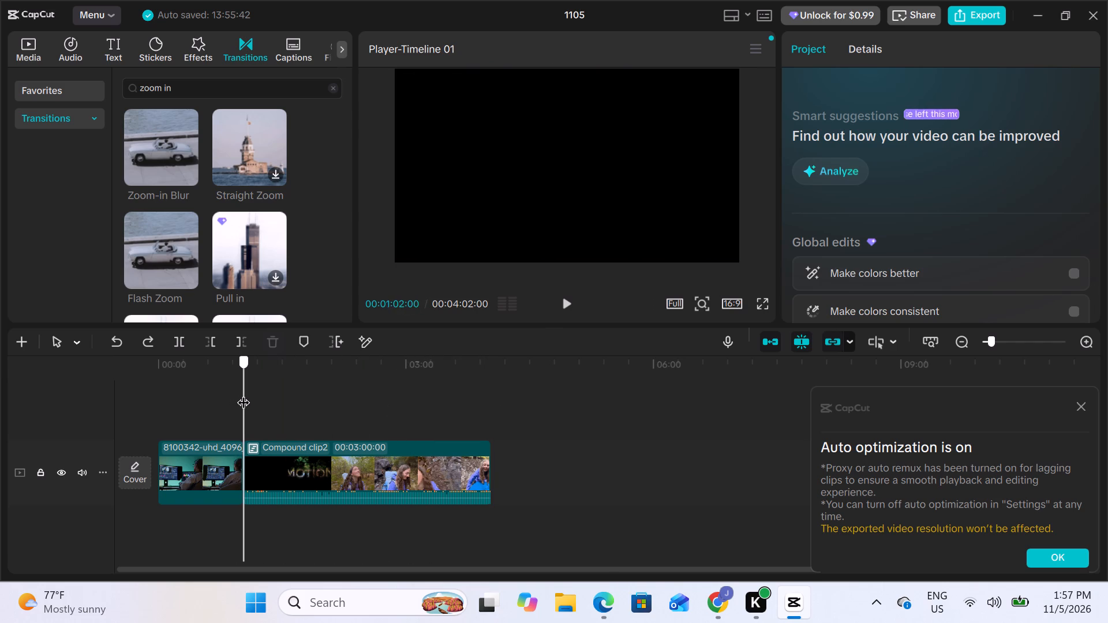
{"action": "left_click_drag", "start_coordinate": [243, 393], "coordinate": [147, 382]}
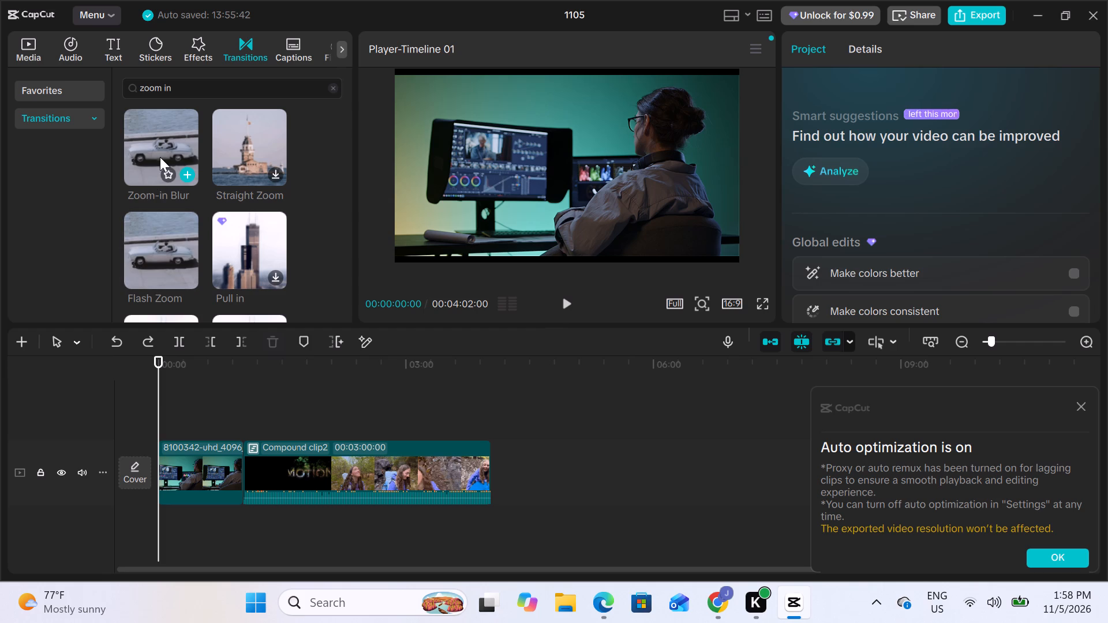
{"action": "scroll", "coordinate": [168, 222], "scroll_direction": "down", "scroll_amount": 1}
{"action": "left_click", "coordinate": [168, 222]}
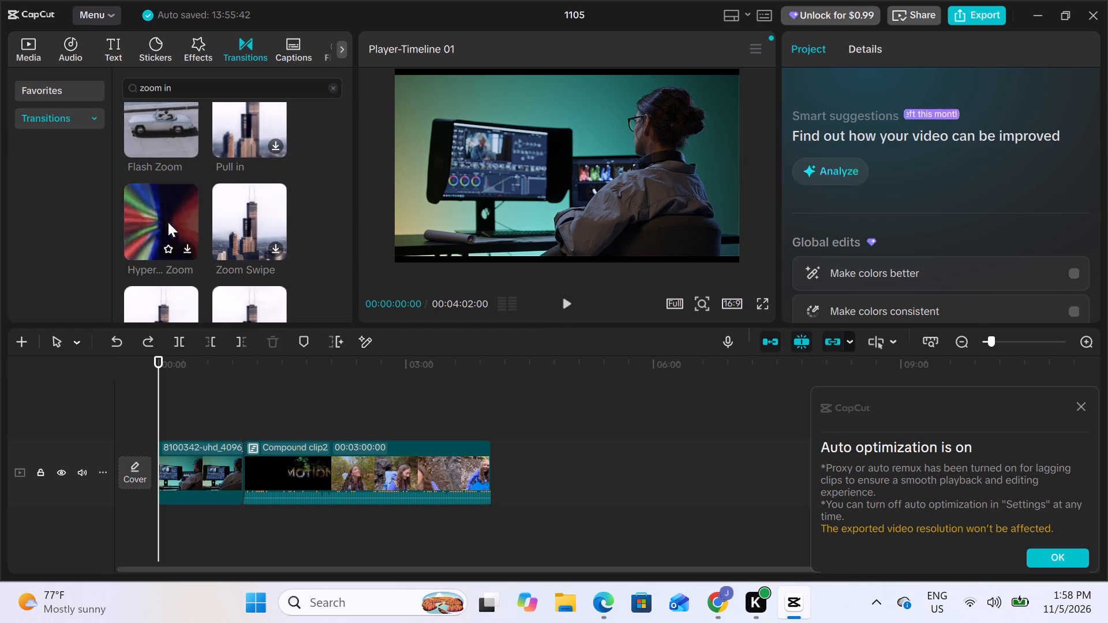
{"action": "left_click", "coordinate": [179, 84]}
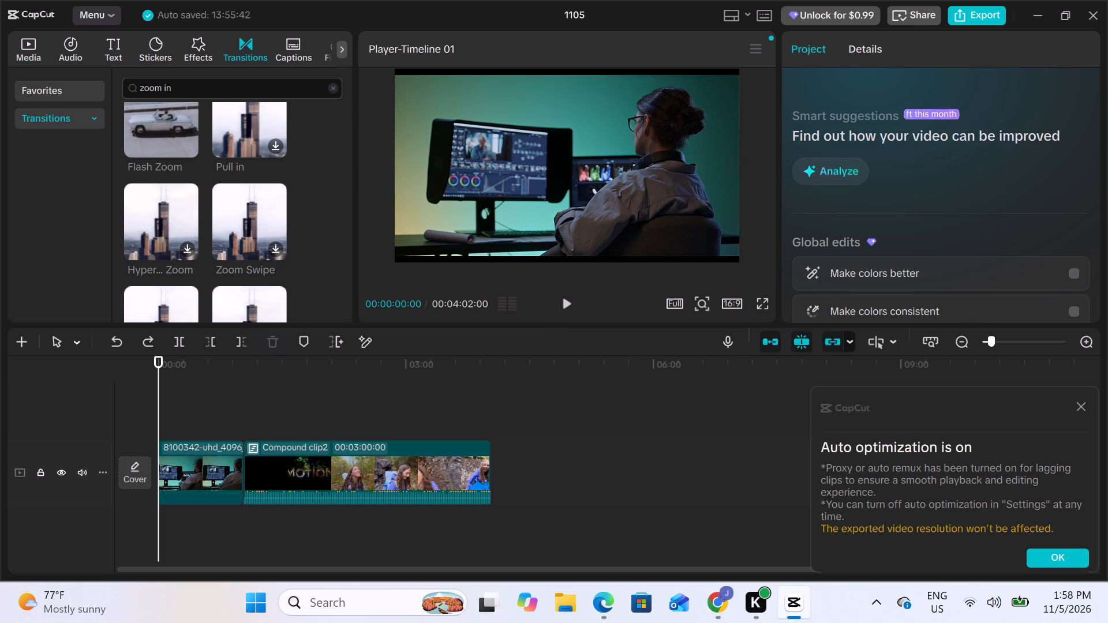
{"action": "key", "text": "space"}
{"action": "type", "text": "slow"}
{"action": "key", "text": "Return"}
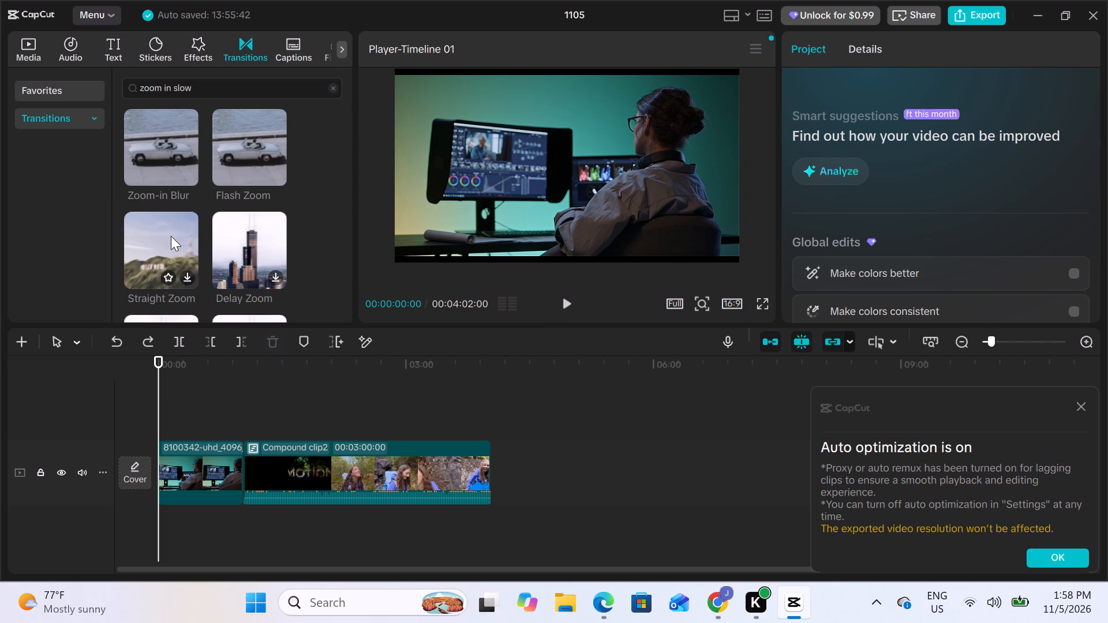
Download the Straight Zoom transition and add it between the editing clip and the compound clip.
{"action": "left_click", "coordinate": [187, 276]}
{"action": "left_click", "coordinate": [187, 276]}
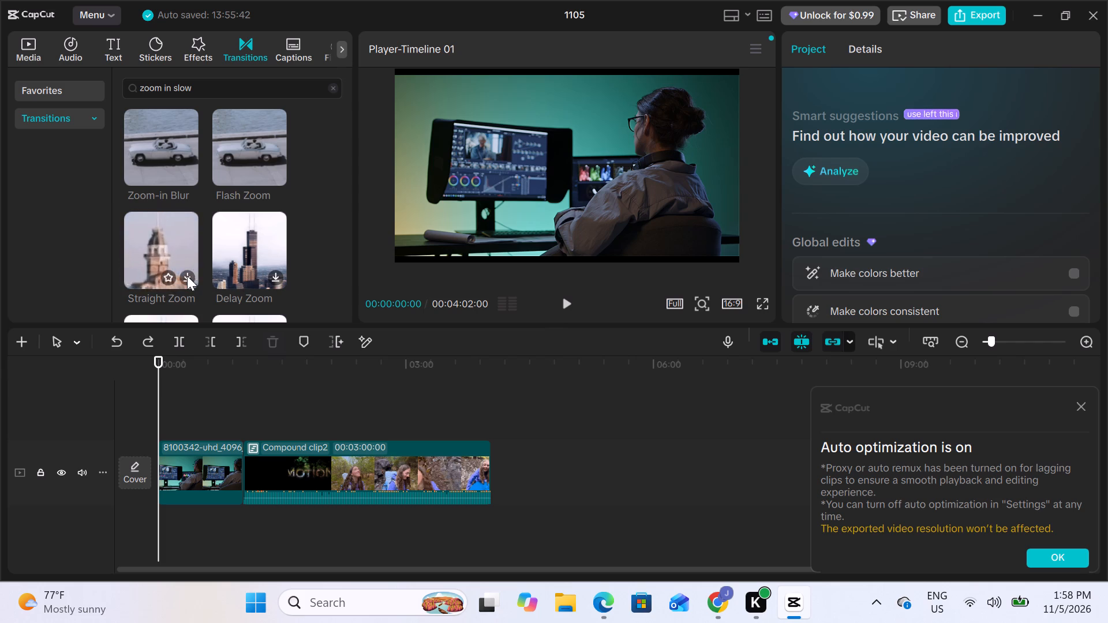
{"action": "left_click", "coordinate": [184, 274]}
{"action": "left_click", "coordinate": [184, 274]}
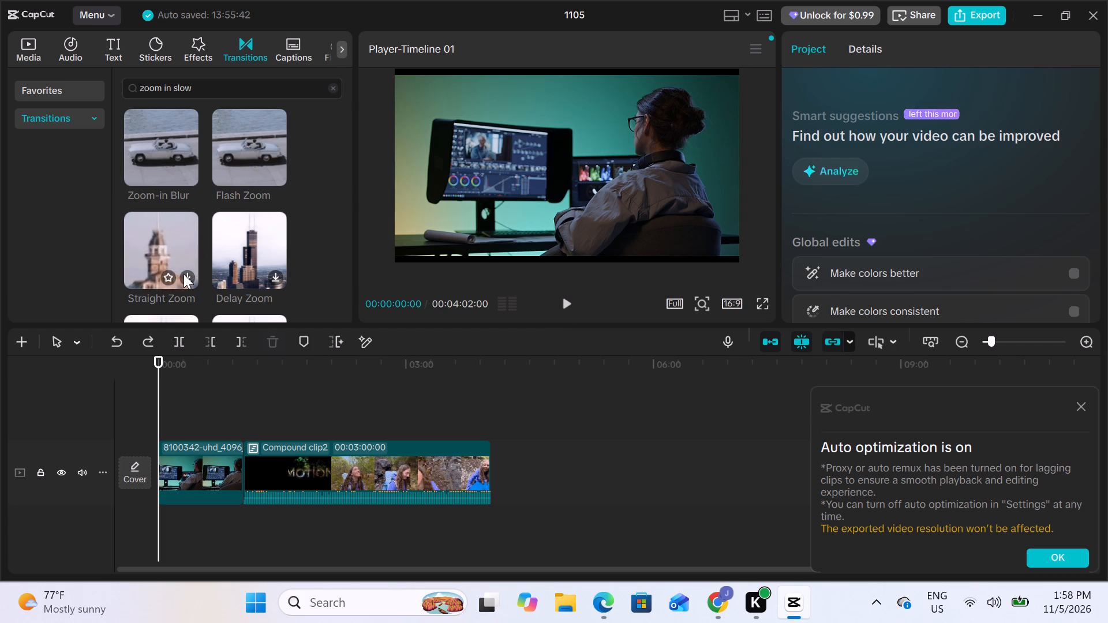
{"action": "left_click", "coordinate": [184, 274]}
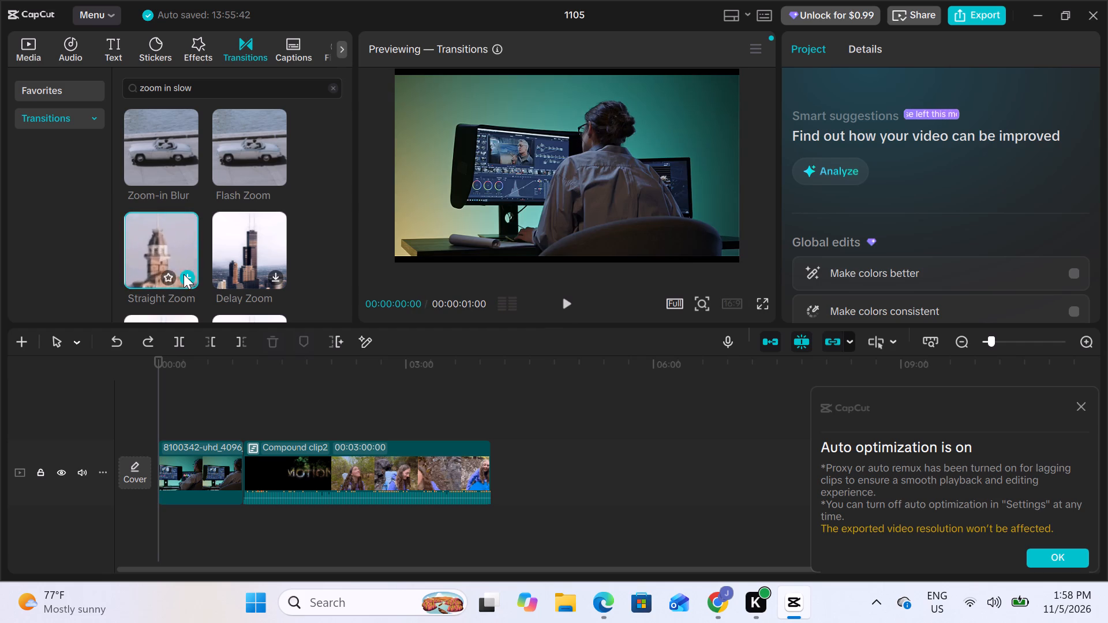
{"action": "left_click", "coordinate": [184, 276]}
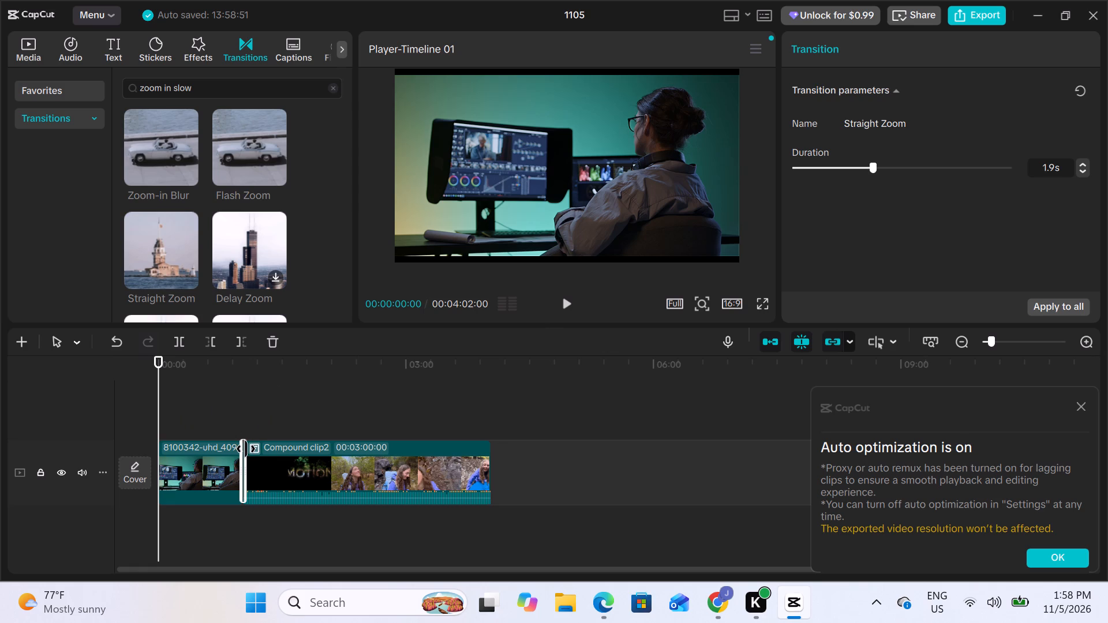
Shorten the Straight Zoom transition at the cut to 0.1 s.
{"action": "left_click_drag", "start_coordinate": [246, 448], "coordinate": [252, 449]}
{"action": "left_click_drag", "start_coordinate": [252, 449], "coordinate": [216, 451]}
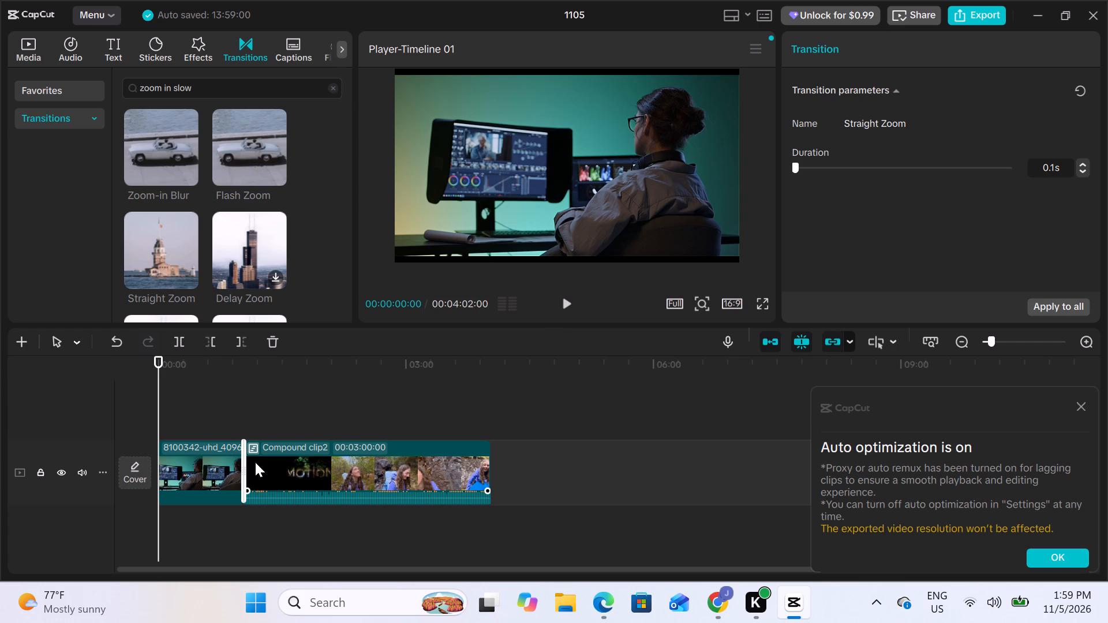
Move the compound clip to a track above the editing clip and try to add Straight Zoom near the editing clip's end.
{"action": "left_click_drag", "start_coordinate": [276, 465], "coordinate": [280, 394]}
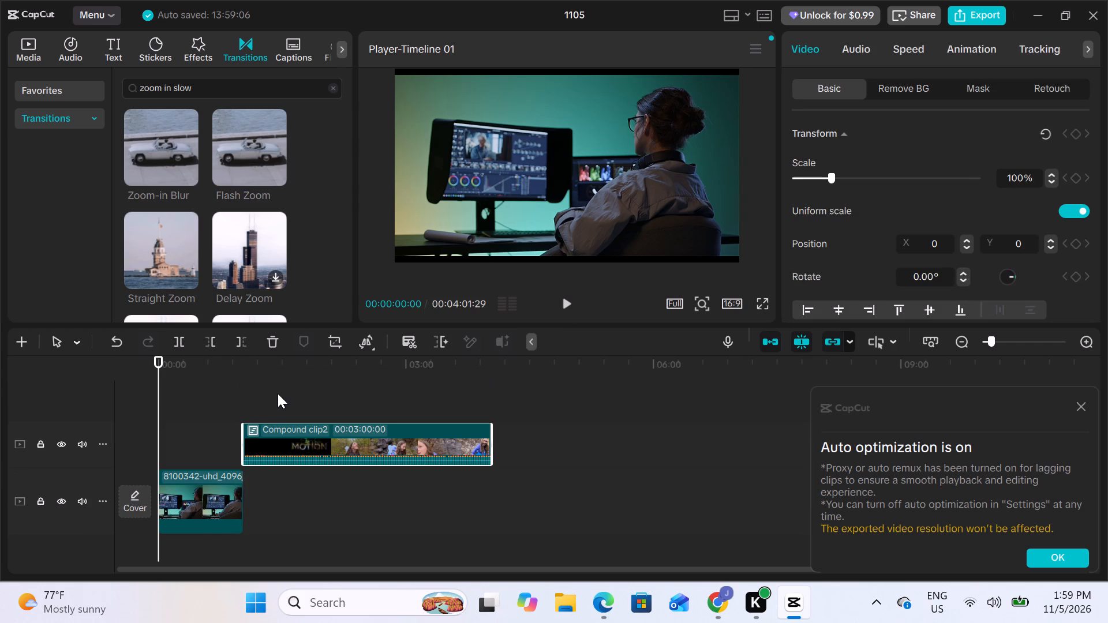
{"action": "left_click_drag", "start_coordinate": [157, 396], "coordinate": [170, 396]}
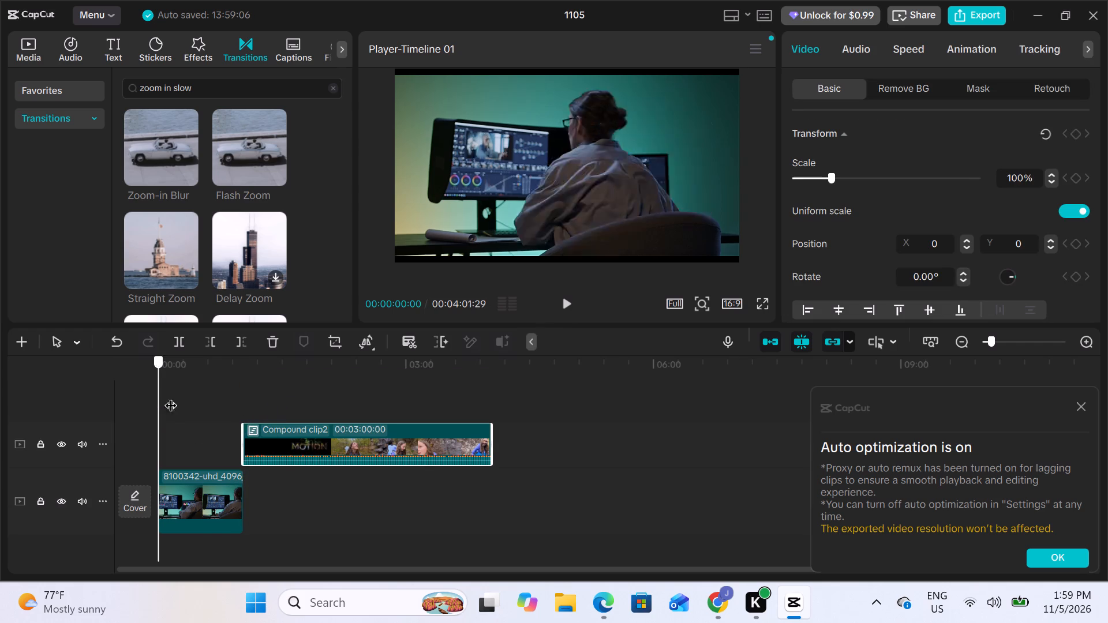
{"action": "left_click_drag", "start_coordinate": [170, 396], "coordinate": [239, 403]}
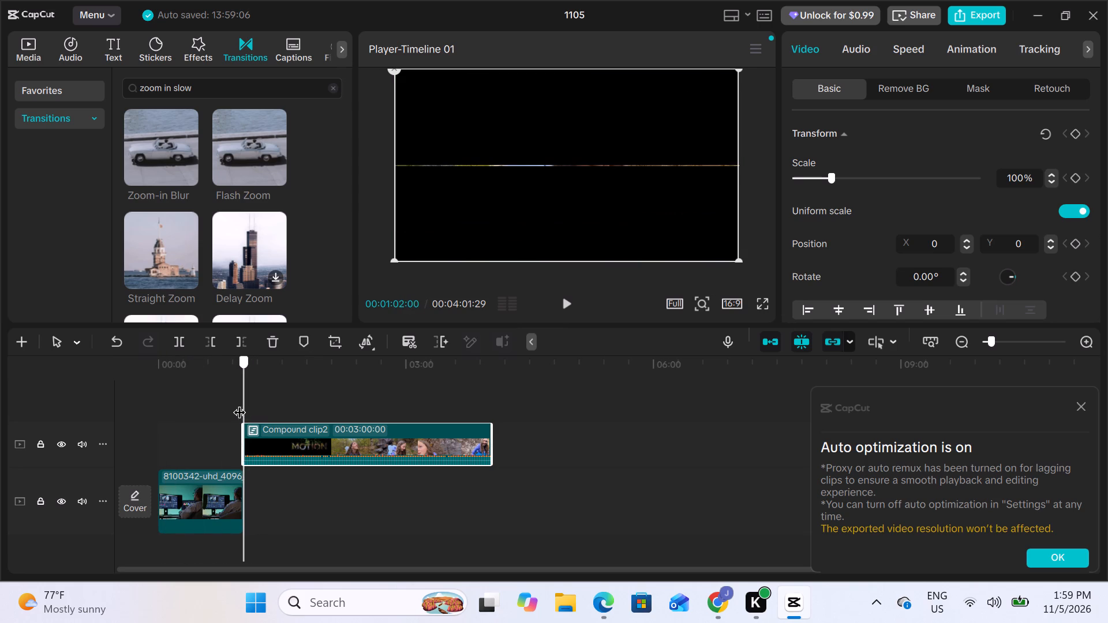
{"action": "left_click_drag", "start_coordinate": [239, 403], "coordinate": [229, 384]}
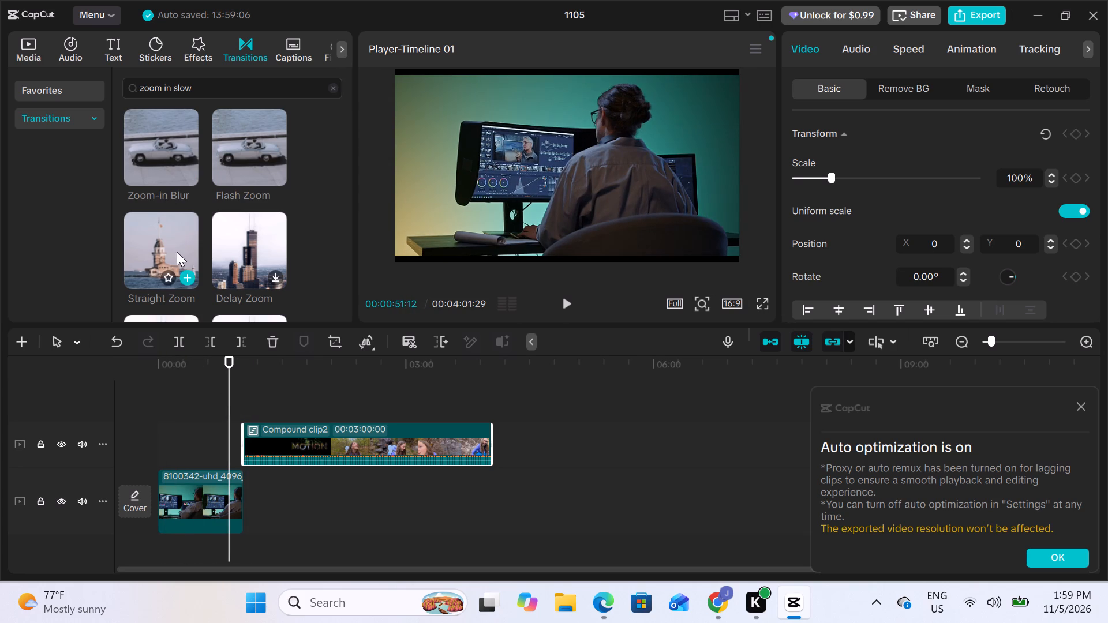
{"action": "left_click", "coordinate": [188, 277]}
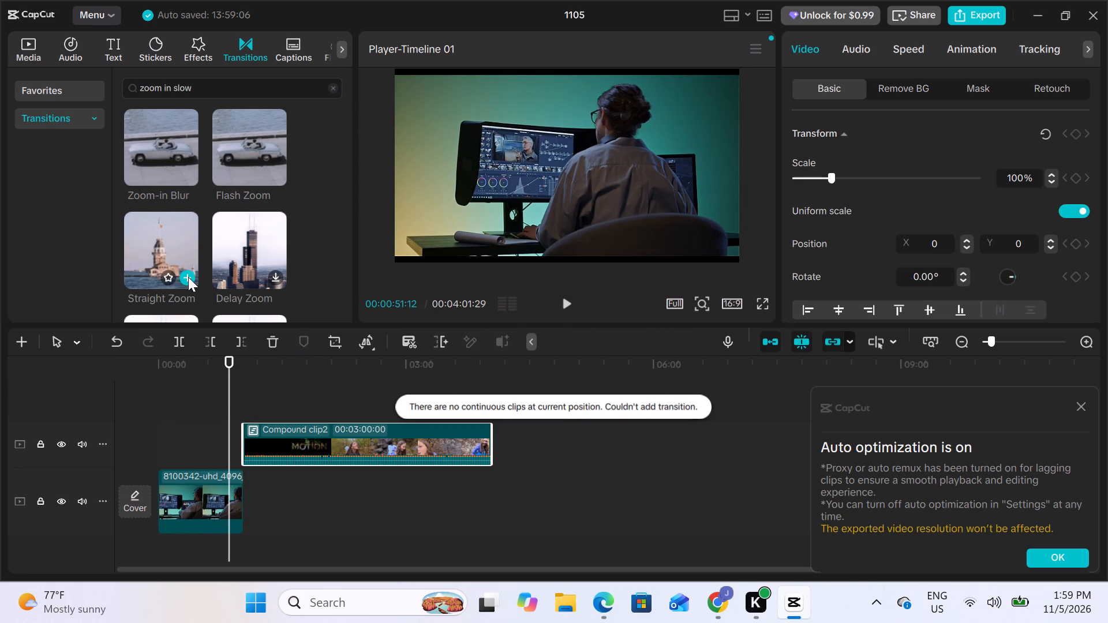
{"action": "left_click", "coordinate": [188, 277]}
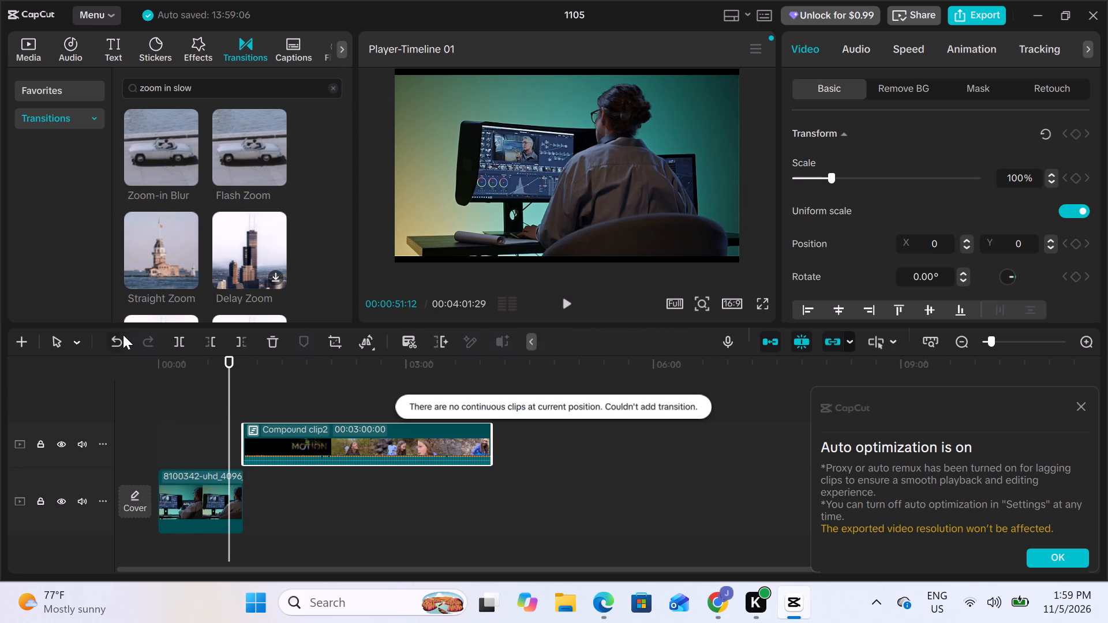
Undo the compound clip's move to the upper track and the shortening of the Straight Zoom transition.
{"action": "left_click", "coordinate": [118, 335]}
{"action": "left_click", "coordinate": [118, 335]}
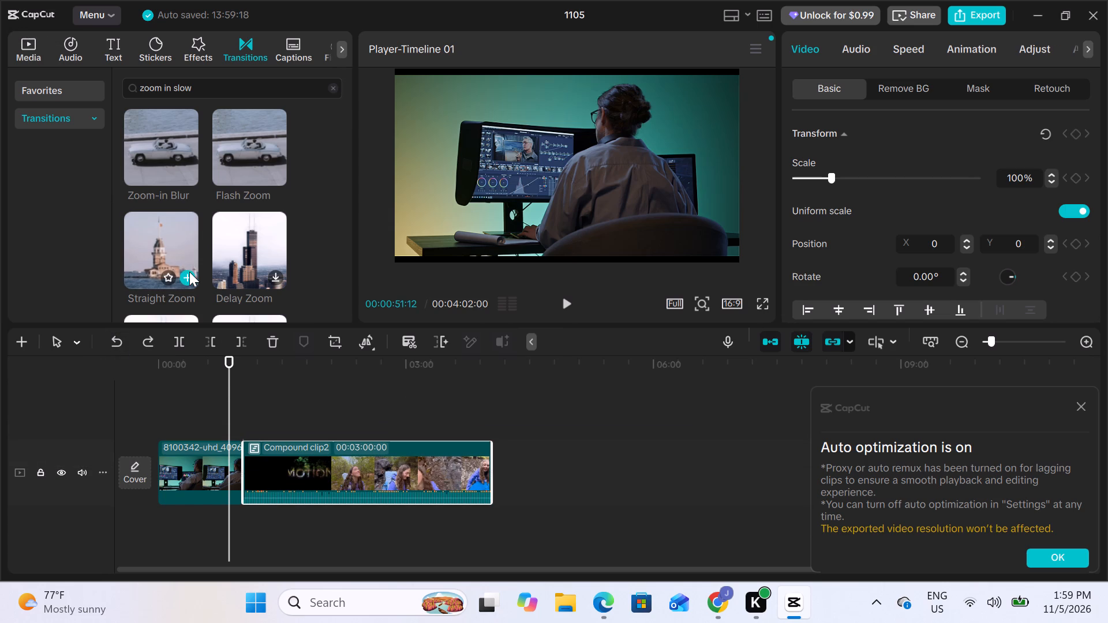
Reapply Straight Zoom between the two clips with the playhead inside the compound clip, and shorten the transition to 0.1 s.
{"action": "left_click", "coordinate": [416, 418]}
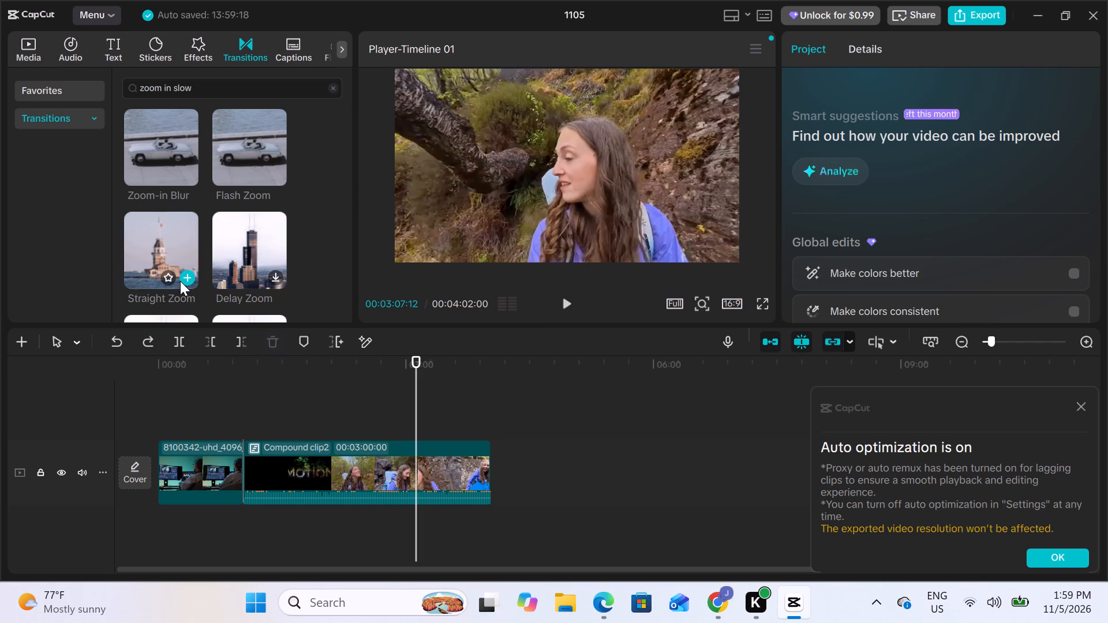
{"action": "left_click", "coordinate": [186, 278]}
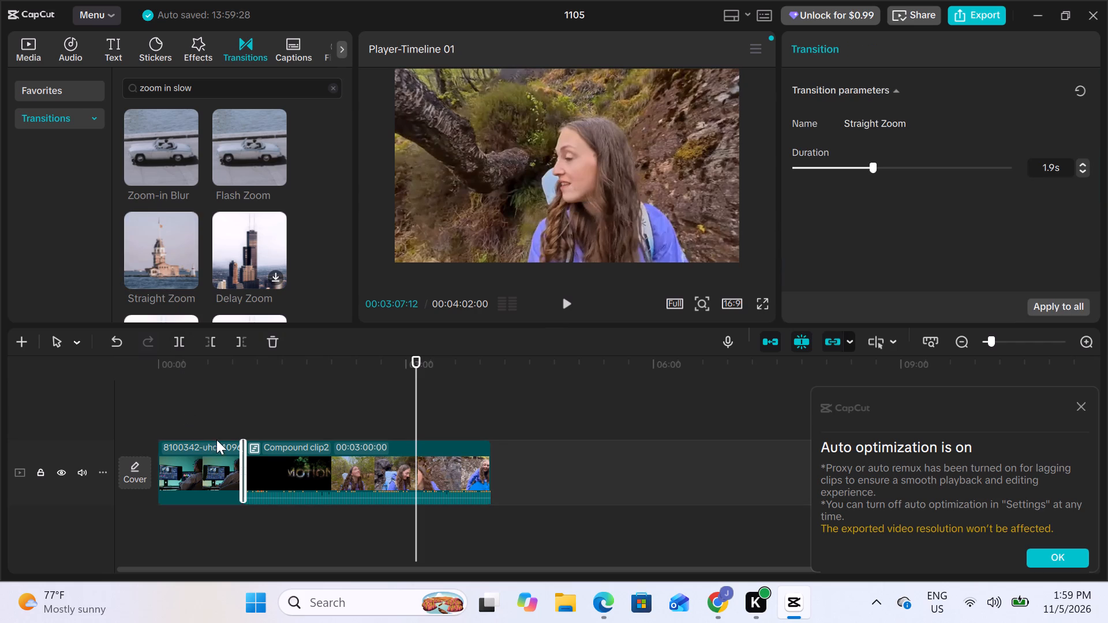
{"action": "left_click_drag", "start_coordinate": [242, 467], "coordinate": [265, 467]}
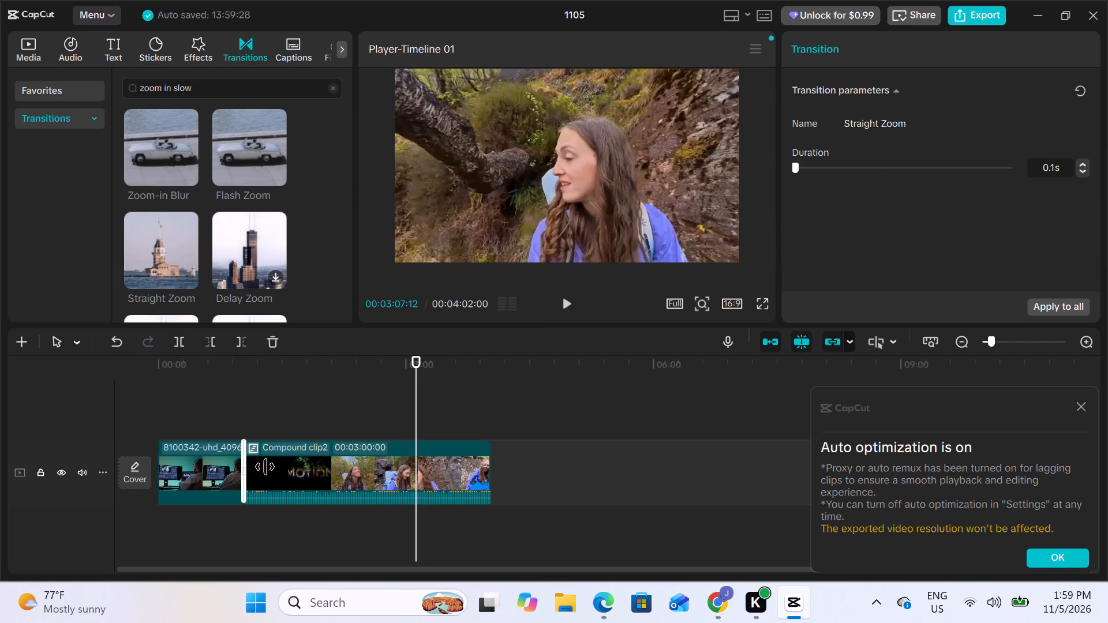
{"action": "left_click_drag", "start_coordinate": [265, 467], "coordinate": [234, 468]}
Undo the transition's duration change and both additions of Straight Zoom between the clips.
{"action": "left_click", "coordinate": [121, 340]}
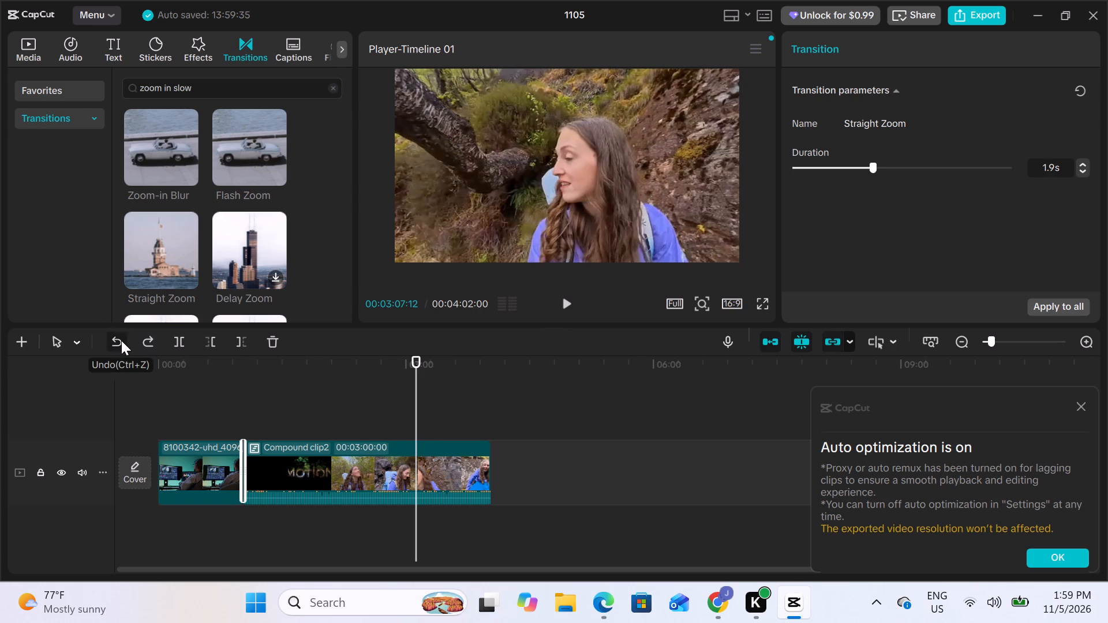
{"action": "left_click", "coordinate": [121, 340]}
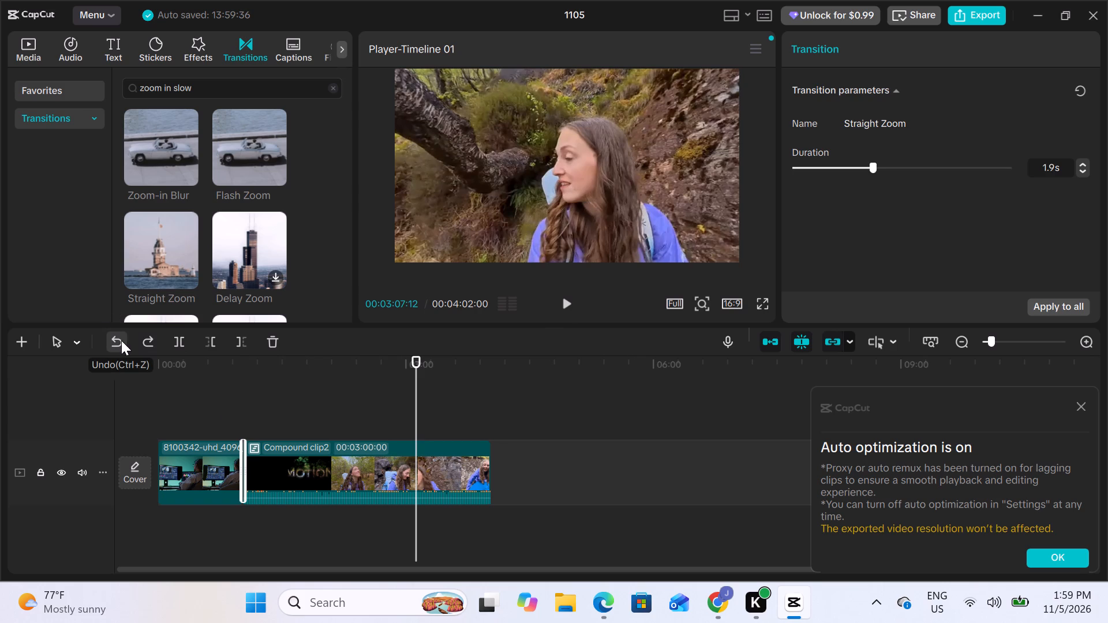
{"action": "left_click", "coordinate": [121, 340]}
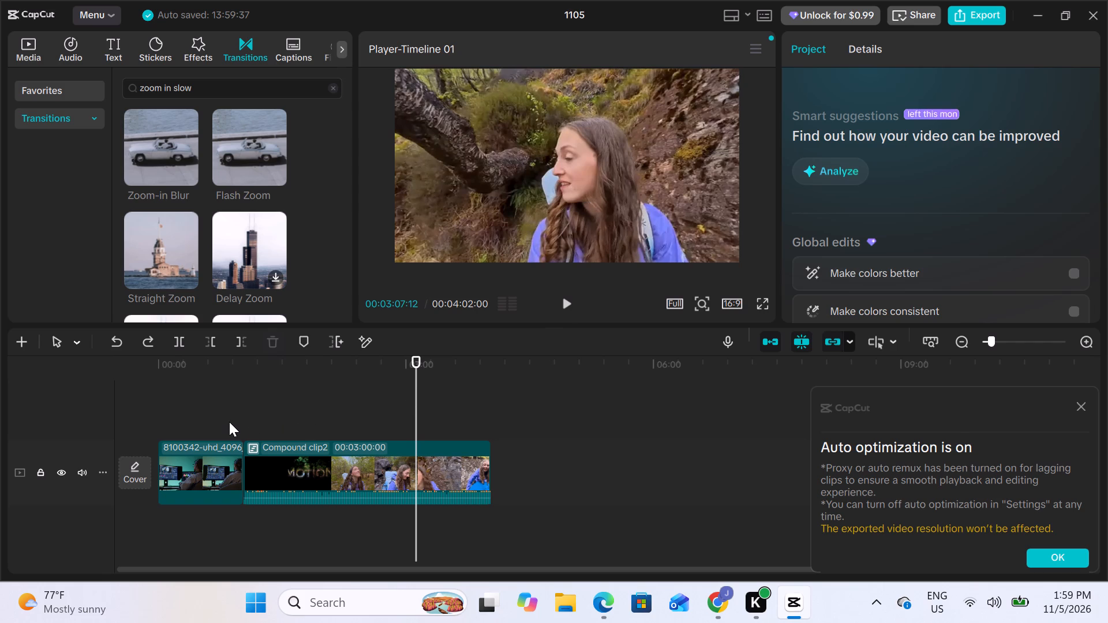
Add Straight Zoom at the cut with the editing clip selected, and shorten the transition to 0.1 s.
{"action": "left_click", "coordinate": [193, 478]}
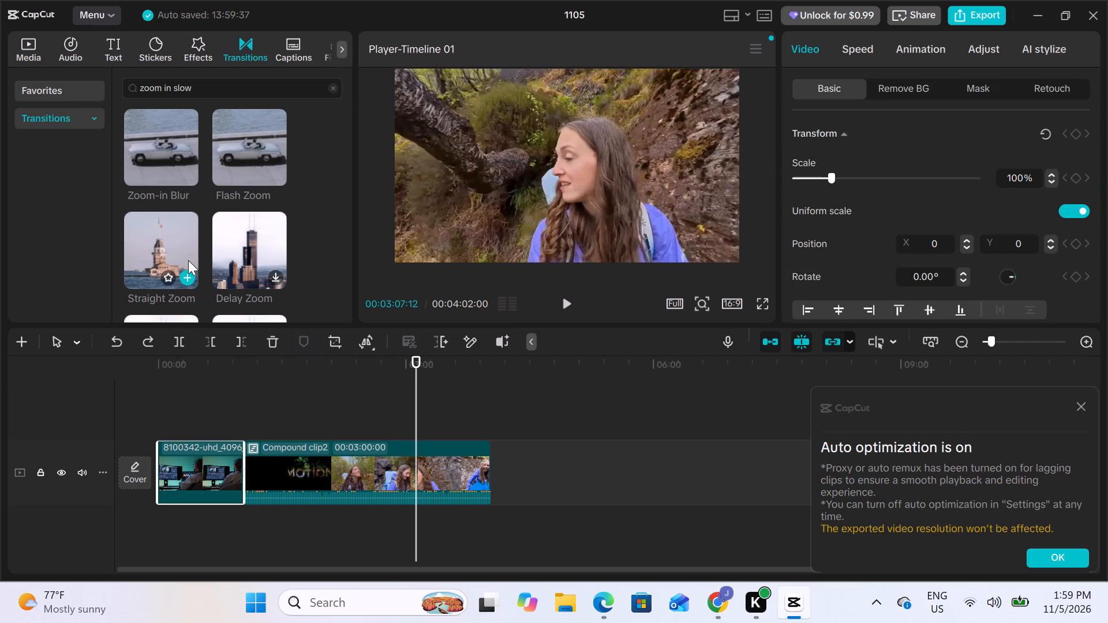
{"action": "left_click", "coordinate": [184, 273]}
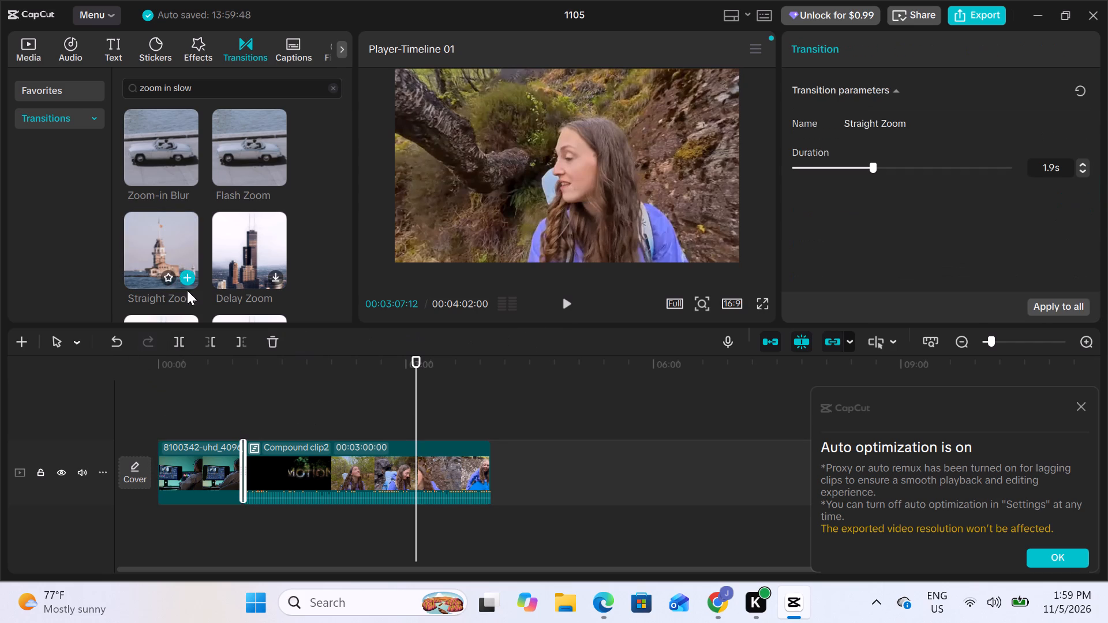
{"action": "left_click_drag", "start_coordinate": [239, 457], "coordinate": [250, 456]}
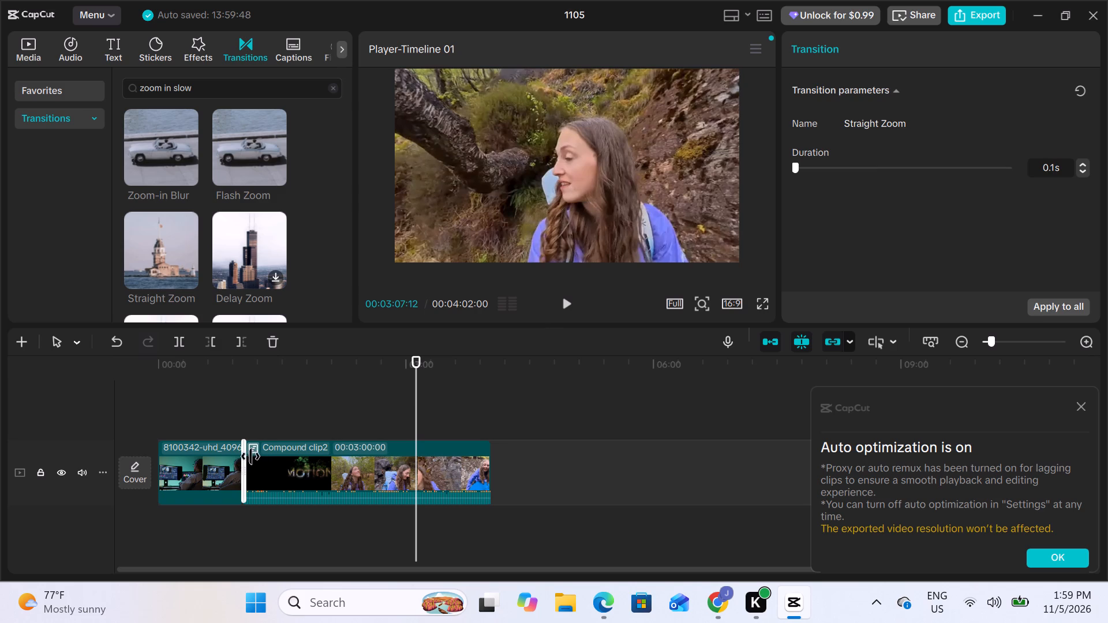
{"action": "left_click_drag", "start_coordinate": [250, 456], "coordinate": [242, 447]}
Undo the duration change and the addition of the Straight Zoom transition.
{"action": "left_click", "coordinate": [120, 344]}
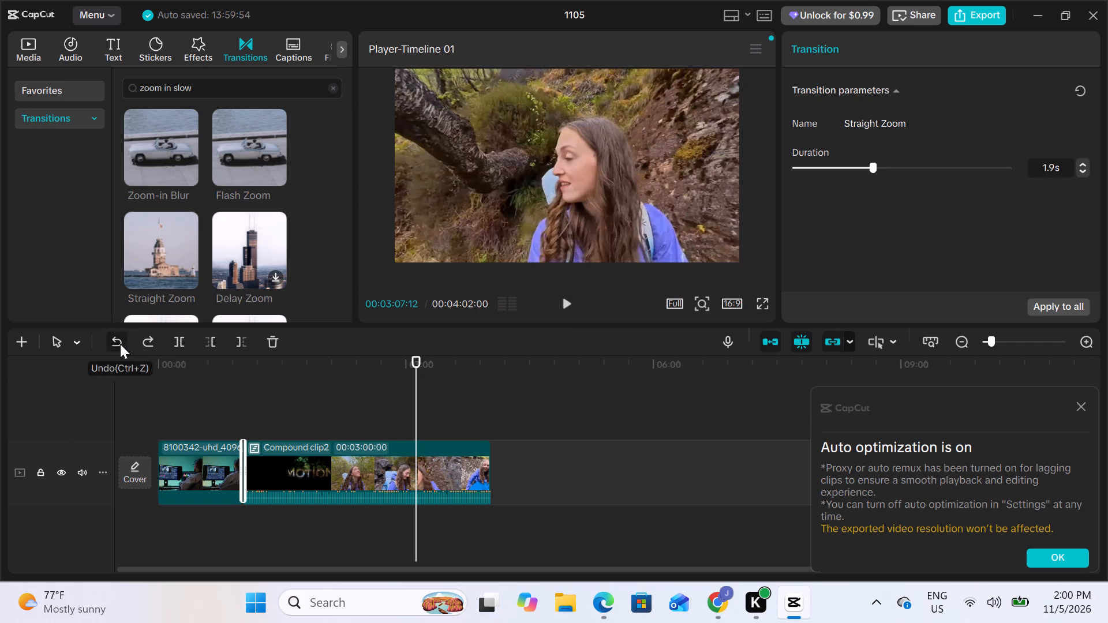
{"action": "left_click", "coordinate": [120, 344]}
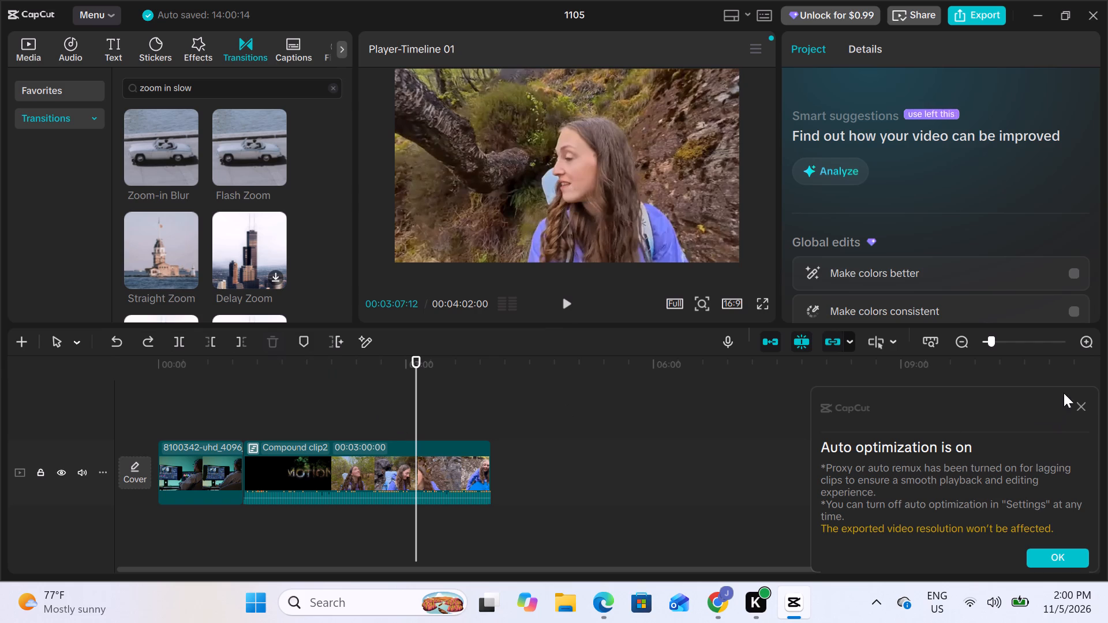
Dismiss the auto optimization notice.
{"action": "left_click", "coordinate": [1078, 403]}
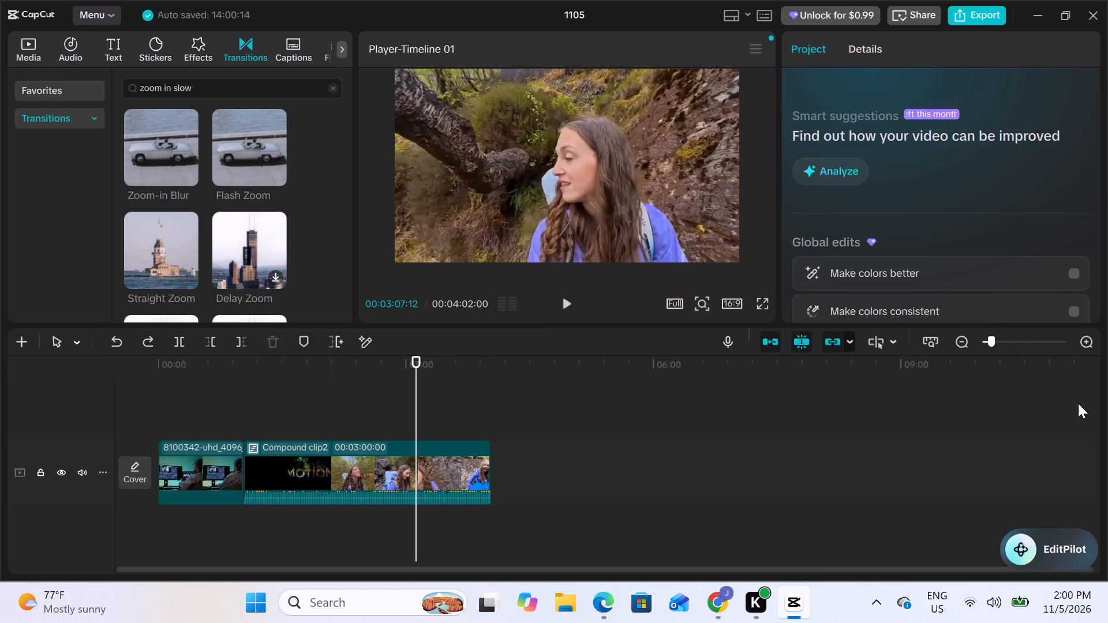
{"action": "scroll", "coordinate": [1055, 547], "scroll_direction": "up", "scroll_amount": 1}
Look through the video effects categories for one suited to opening the video.
{"action": "left_click", "coordinate": [160, 51]}
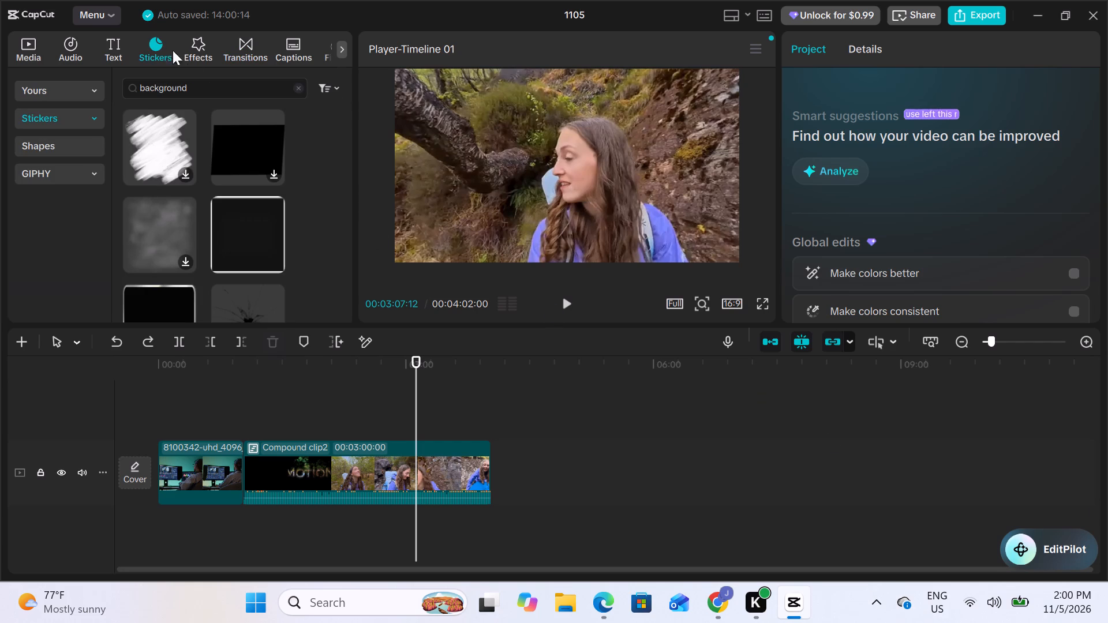
{"action": "left_click", "coordinate": [203, 48]}
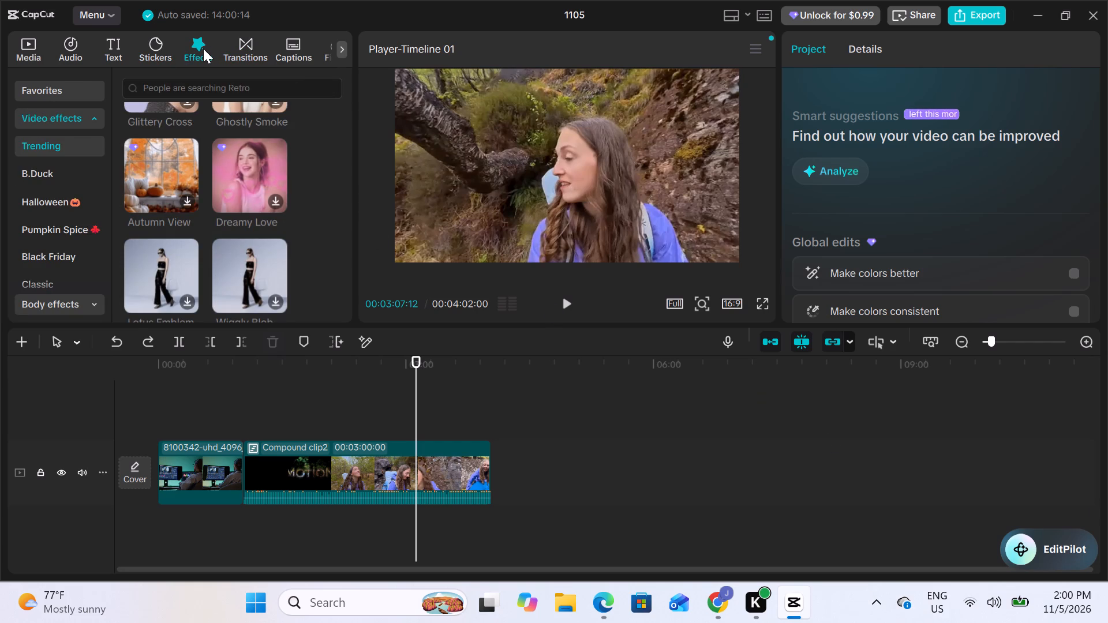
{"action": "scroll", "coordinate": [218, 194], "scroll_direction": "down", "scroll_amount": 2}
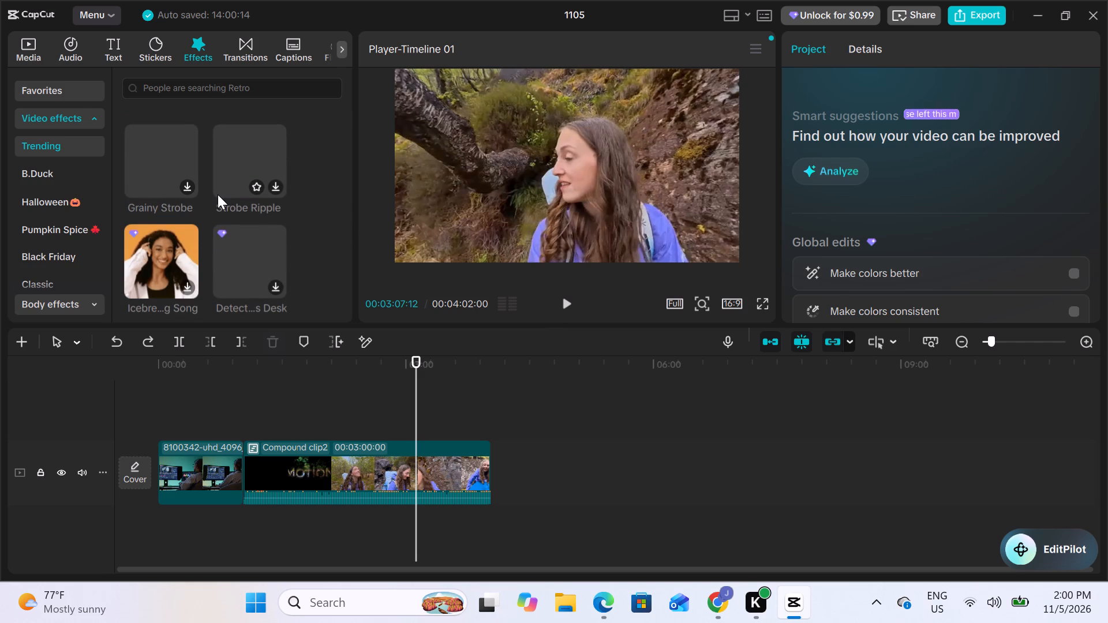
{"action": "scroll", "coordinate": [218, 194], "scroll_direction": "up", "scroll_amount": 1}
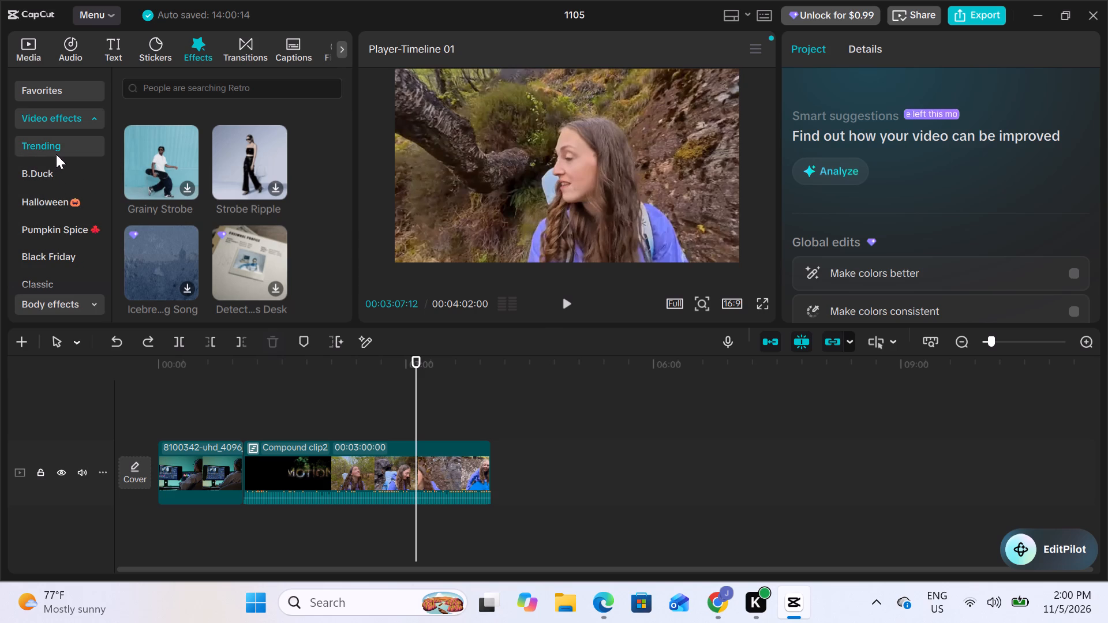
{"action": "scroll", "coordinate": [55, 214], "scroll_direction": "down", "scroll_amount": 1}
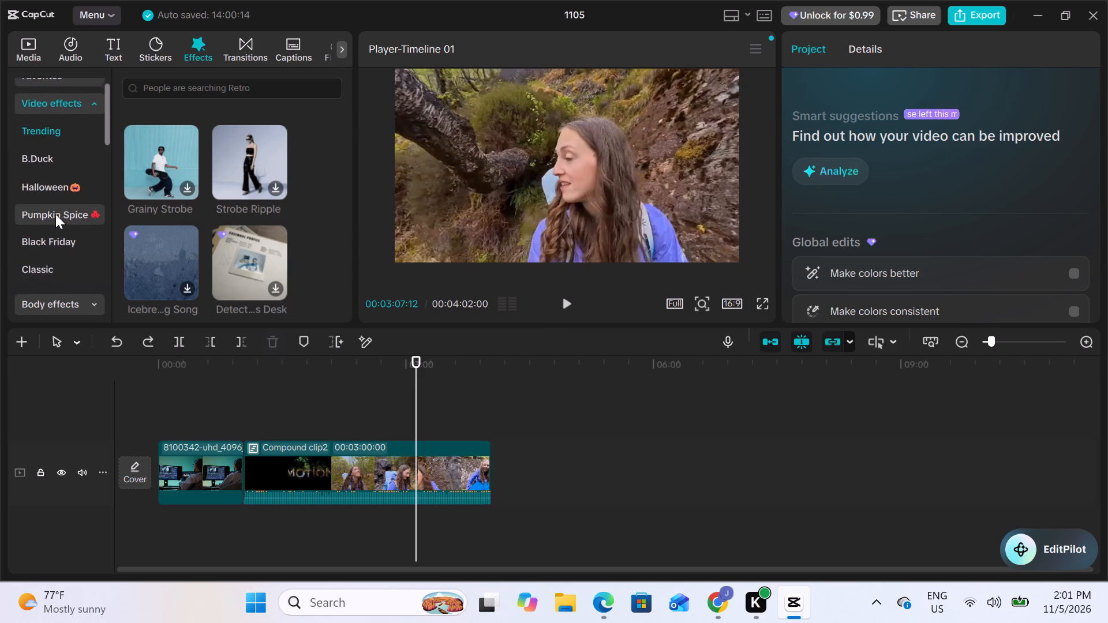
{"action": "scroll", "coordinate": [55, 214], "scroll_direction": "down", "scroll_amount": 3}
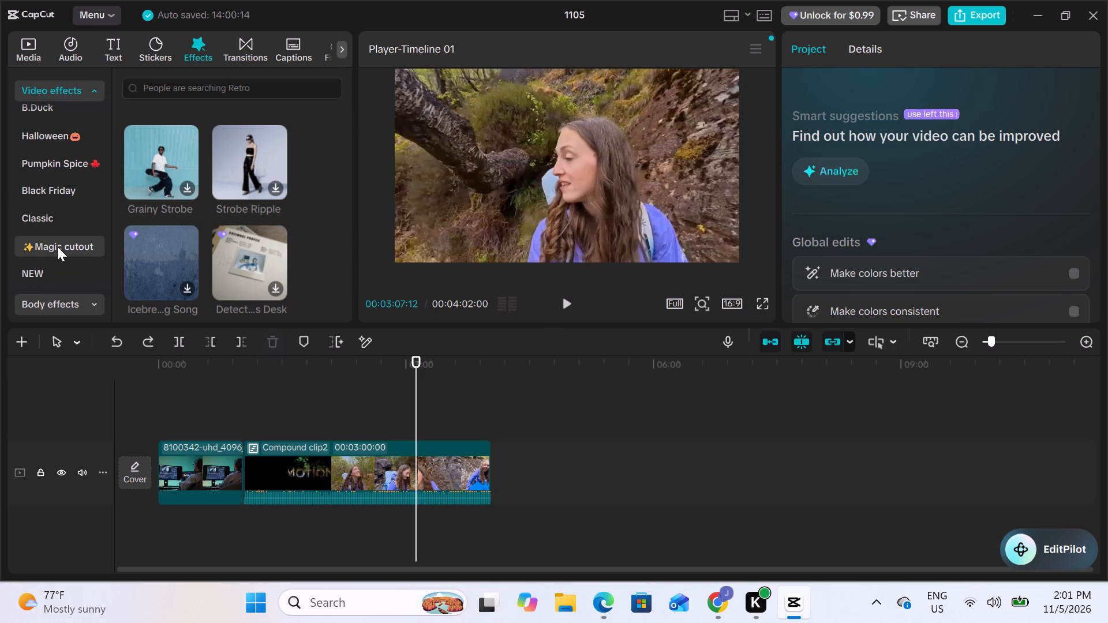
{"action": "scroll", "coordinate": [57, 246], "scroll_direction": "down", "scroll_amount": 1}
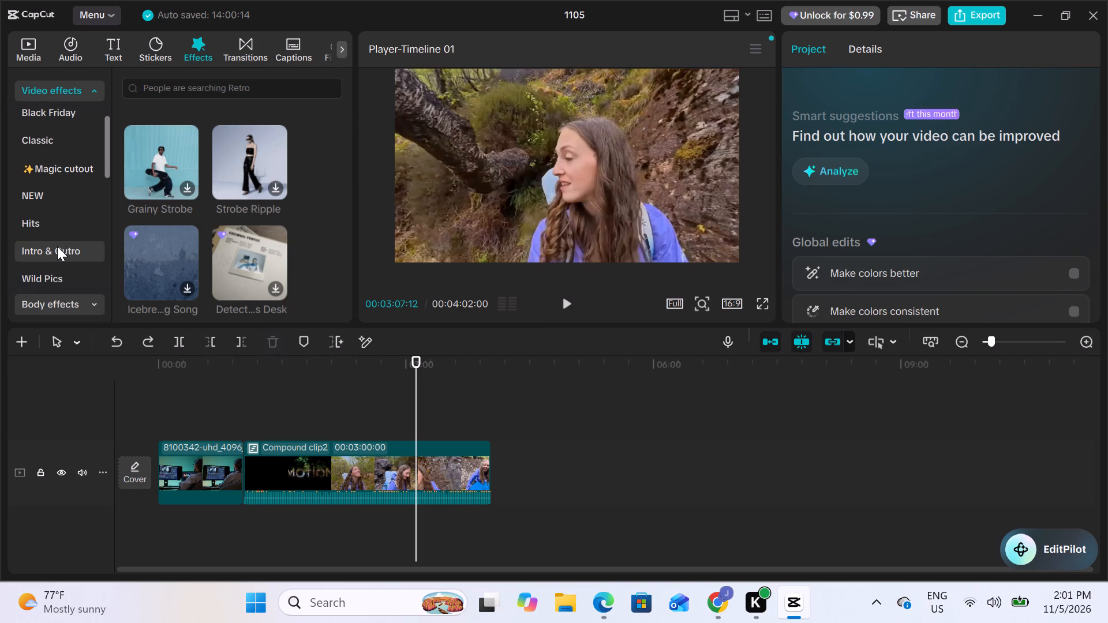
{"action": "scroll", "coordinate": [57, 246], "scroll_direction": "down", "scroll_amount": 1}
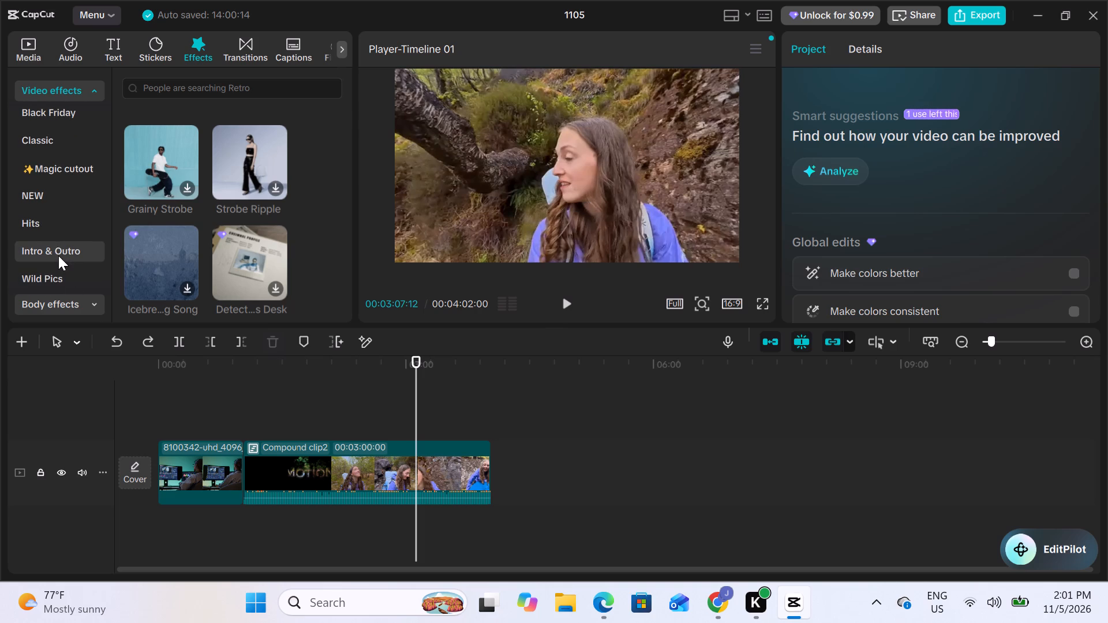
Browse the Intro & Outro video effects for a suitable opening effect.
{"action": "left_click", "coordinate": [58, 256]}
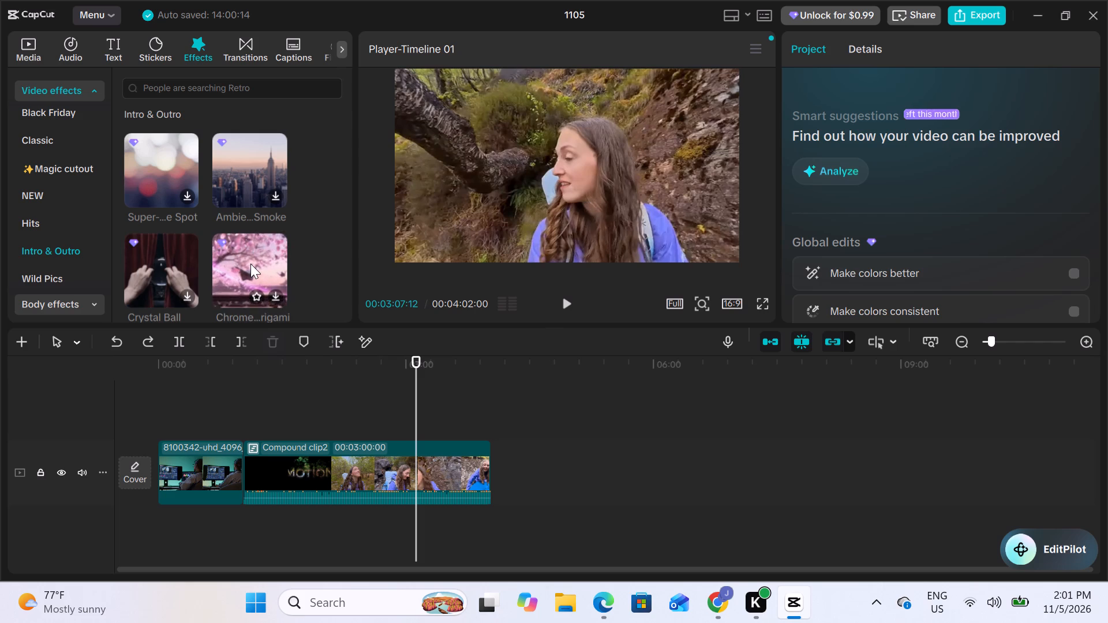
{"action": "scroll", "coordinate": [250, 264], "scroll_direction": "down", "scroll_amount": 2}
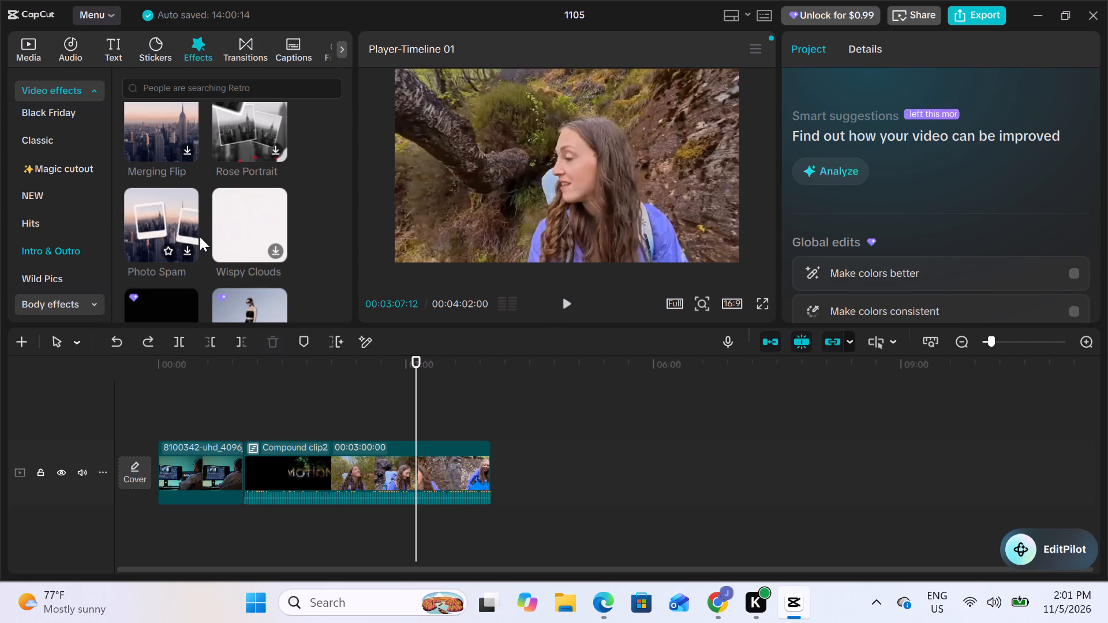
{"action": "scroll", "coordinate": [204, 239], "scroll_direction": "down", "scroll_amount": 1}
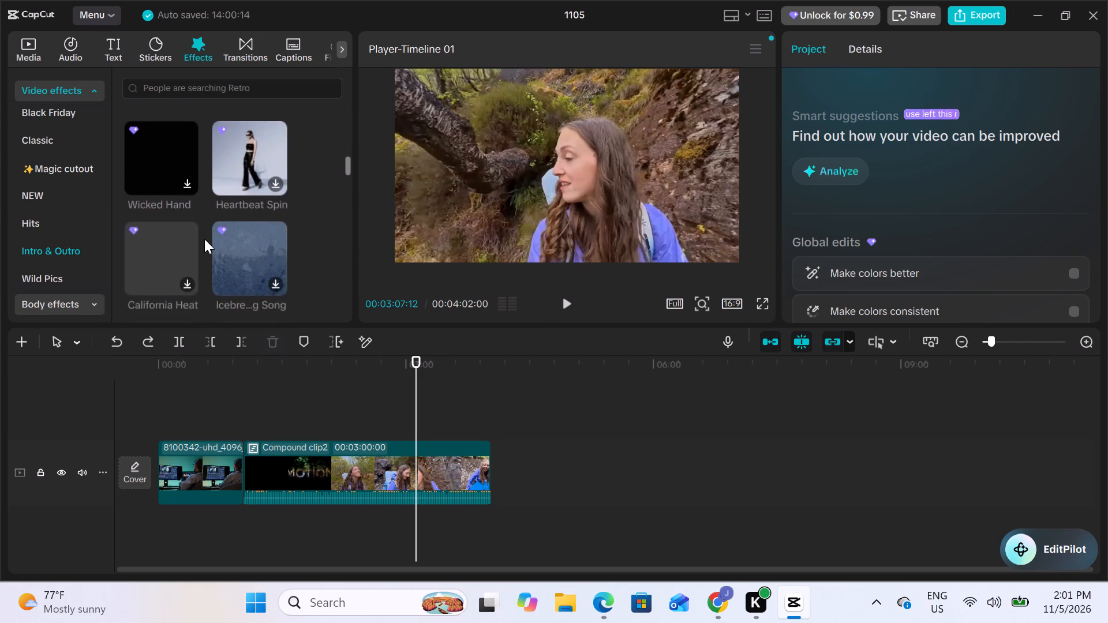
{"action": "scroll", "coordinate": [204, 239], "scroll_direction": "down", "scroll_amount": 1}
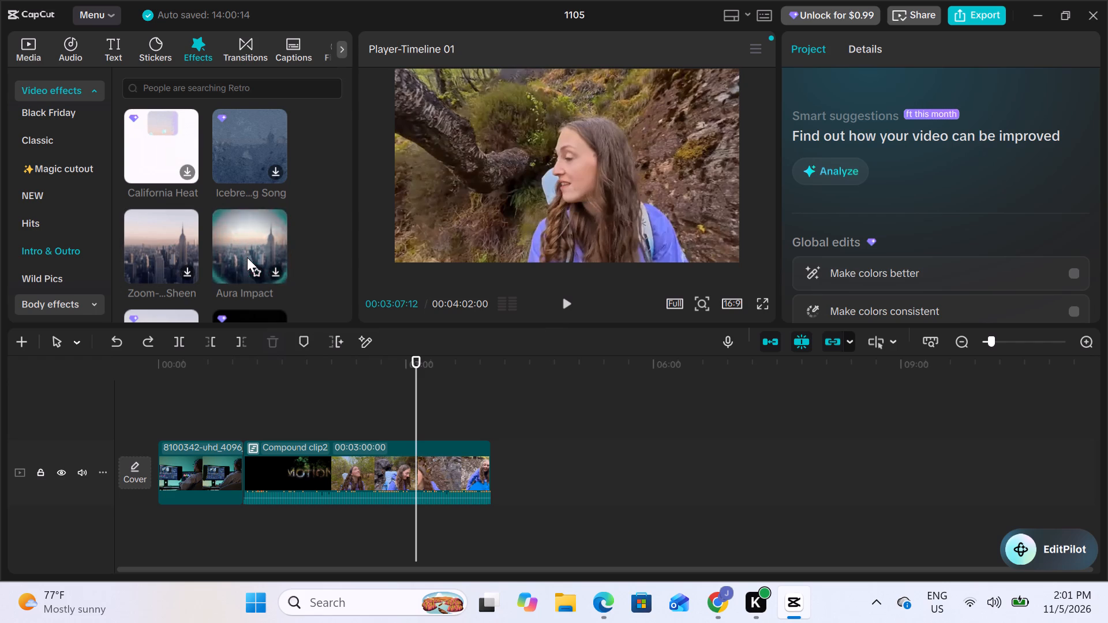
{"action": "scroll", "coordinate": [247, 257], "scroll_direction": "down", "scroll_amount": 3}
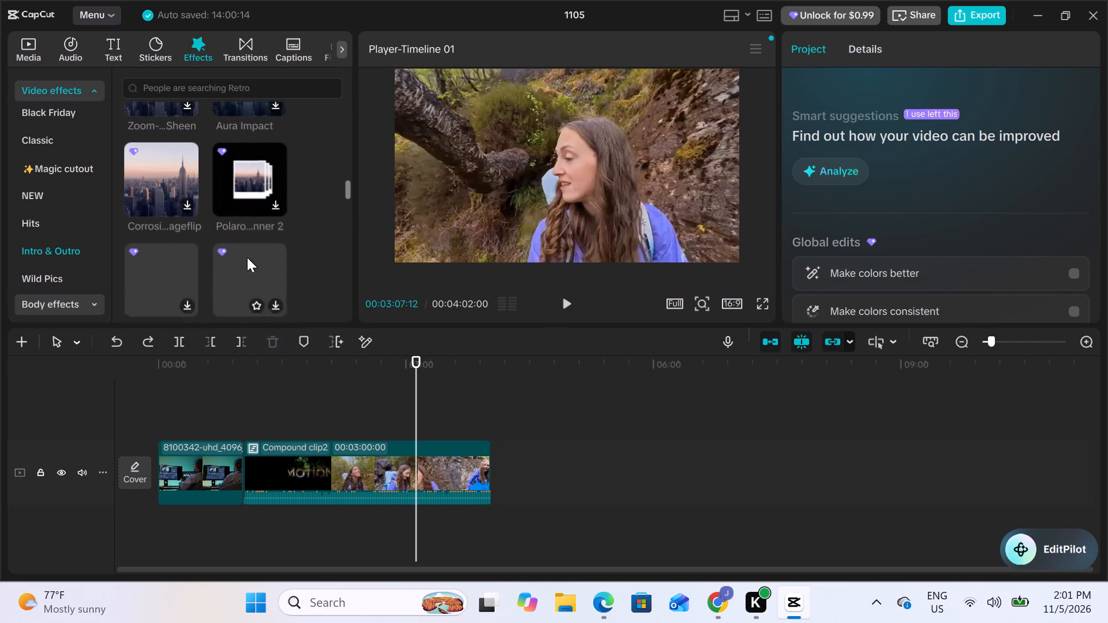
{"action": "scroll", "coordinate": [247, 257], "scroll_direction": "down", "scroll_amount": 1}
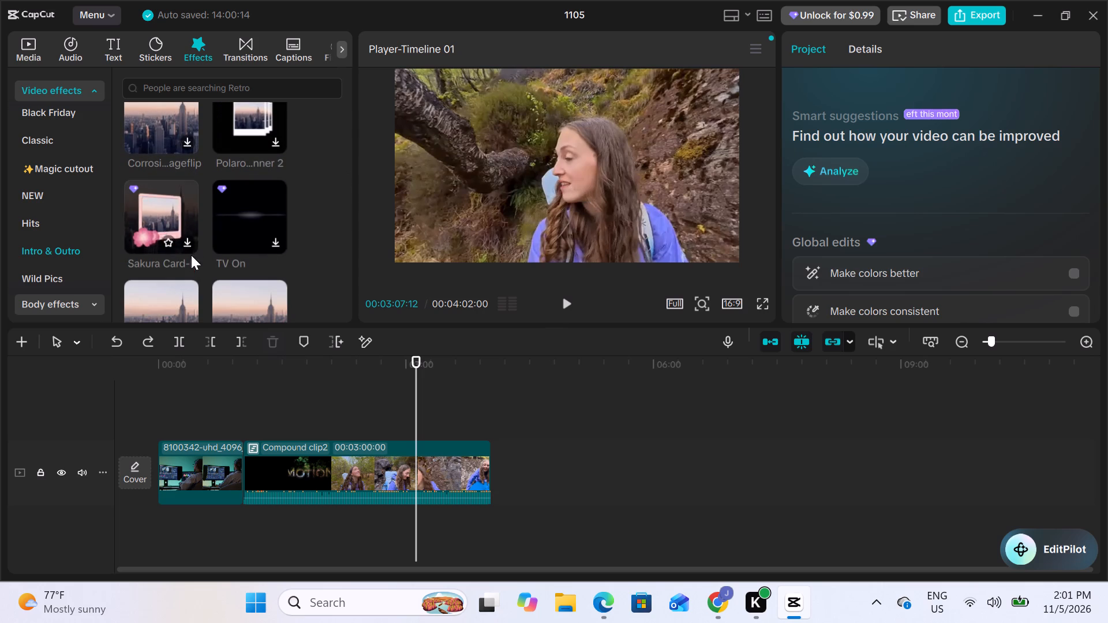
{"action": "scroll", "coordinate": [191, 255], "scroll_direction": "down", "scroll_amount": 1}
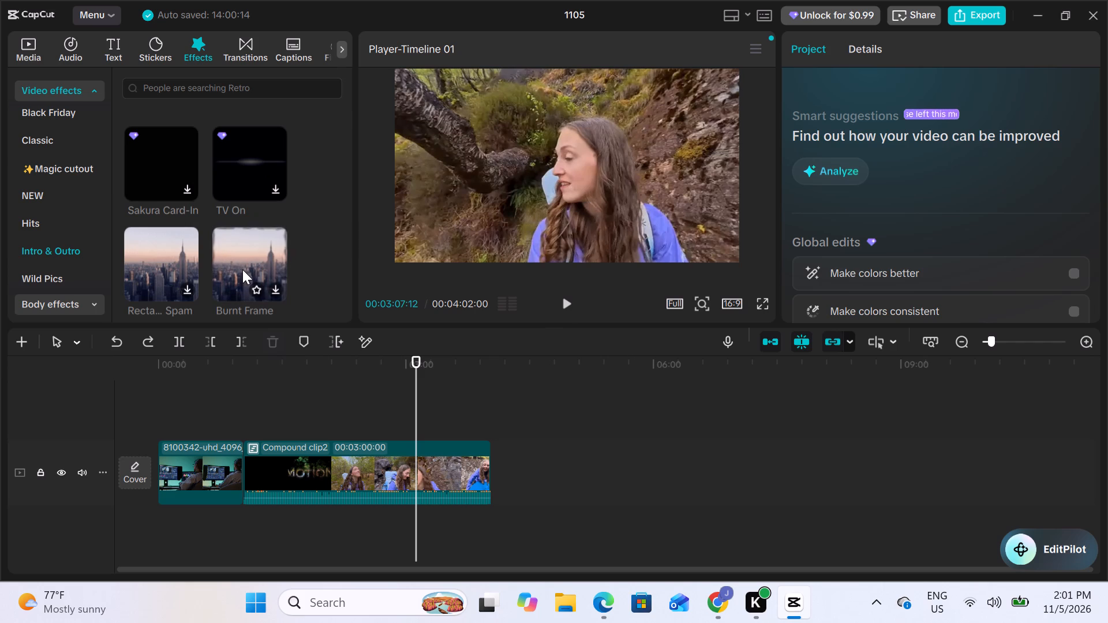
{"action": "scroll", "coordinate": [242, 269], "scroll_direction": "down", "scroll_amount": 1}
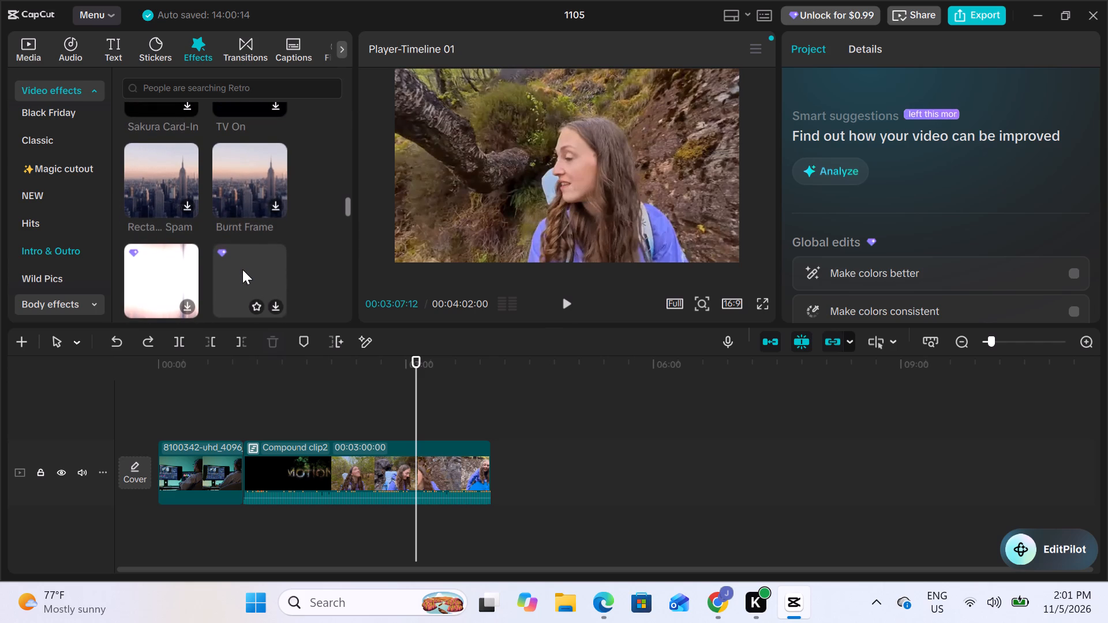
{"action": "scroll", "coordinate": [242, 269], "scroll_direction": "down", "scroll_amount": 1}
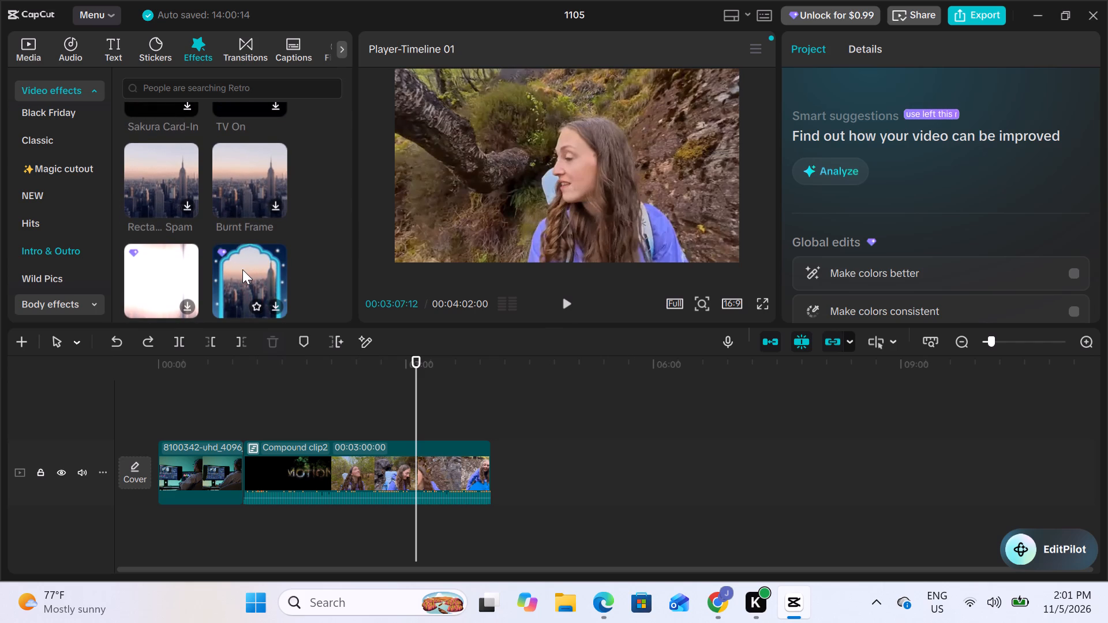
{"action": "scroll", "coordinate": [242, 269], "scroll_direction": "down", "scroll_amount": 1}
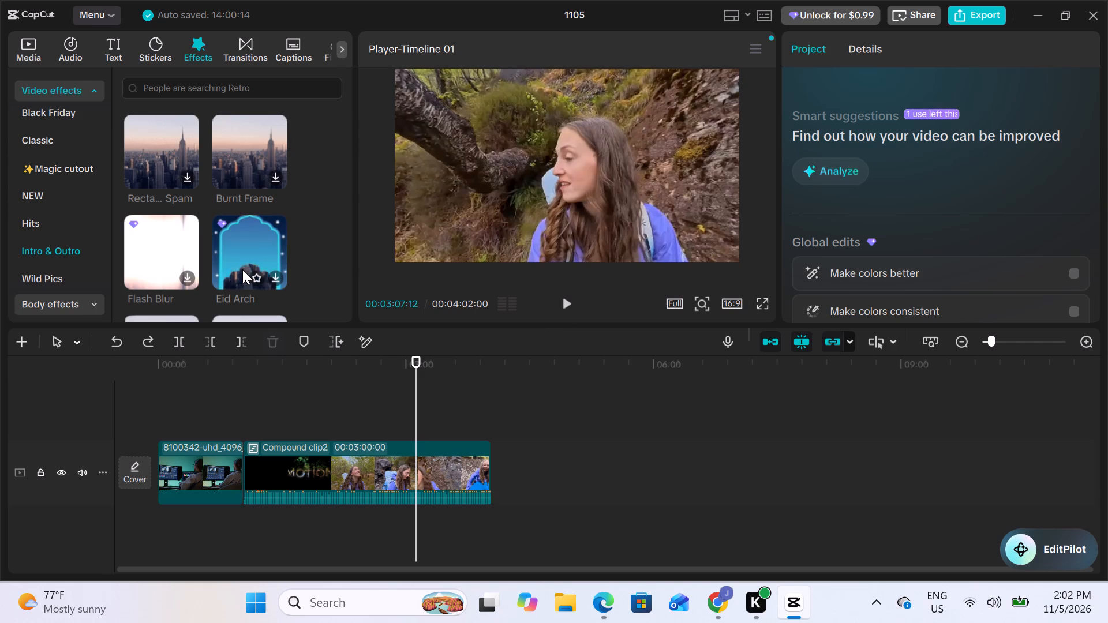
{"action": "scroll", "coordinate": [242, 269], "scroll_direction": "down", "scroll_amount": 1}
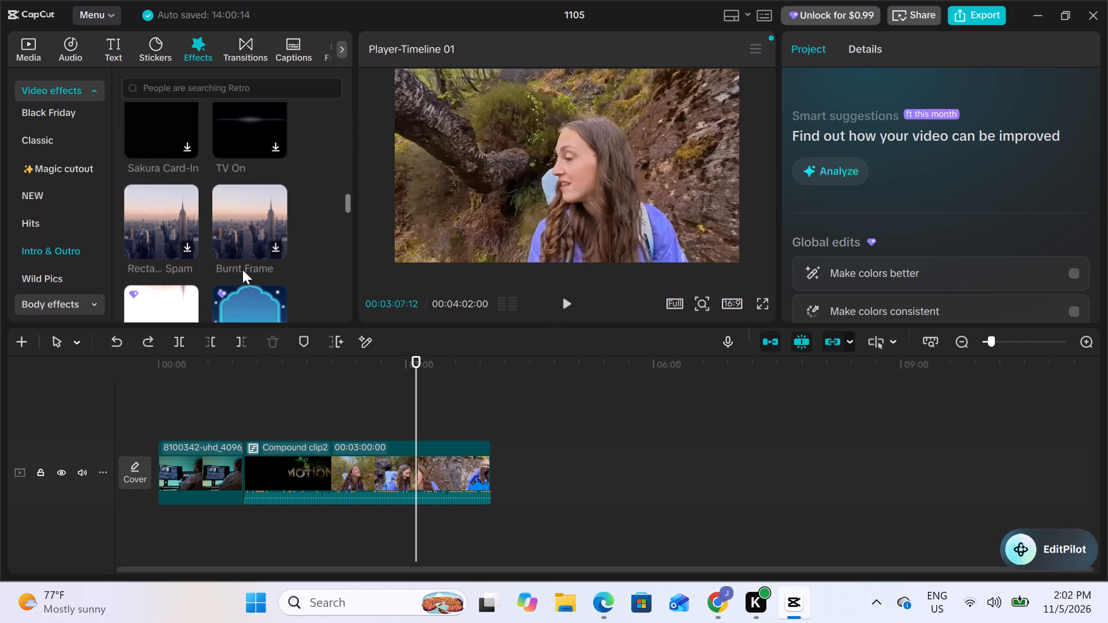
{"action": "scroll", "coordinate": [242, 269], "scroll_direction": "down", "scroll_amount": 2}
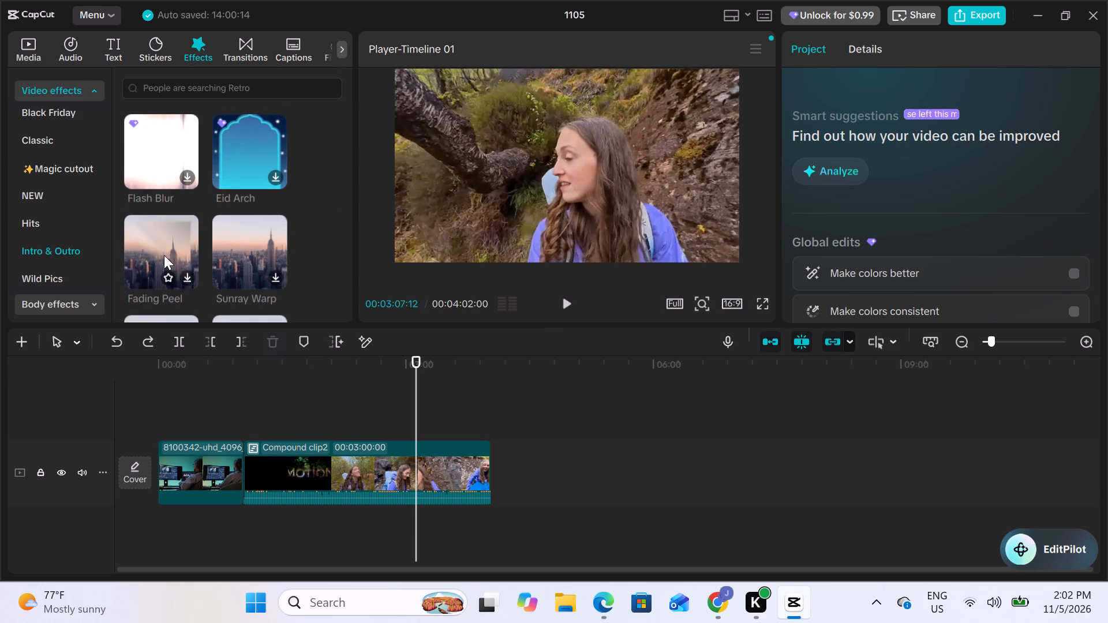
Download the Fading Peel effect and add it to the timeline at the playhead.
{"action": "left_click", "coordinate": [164, 255]}
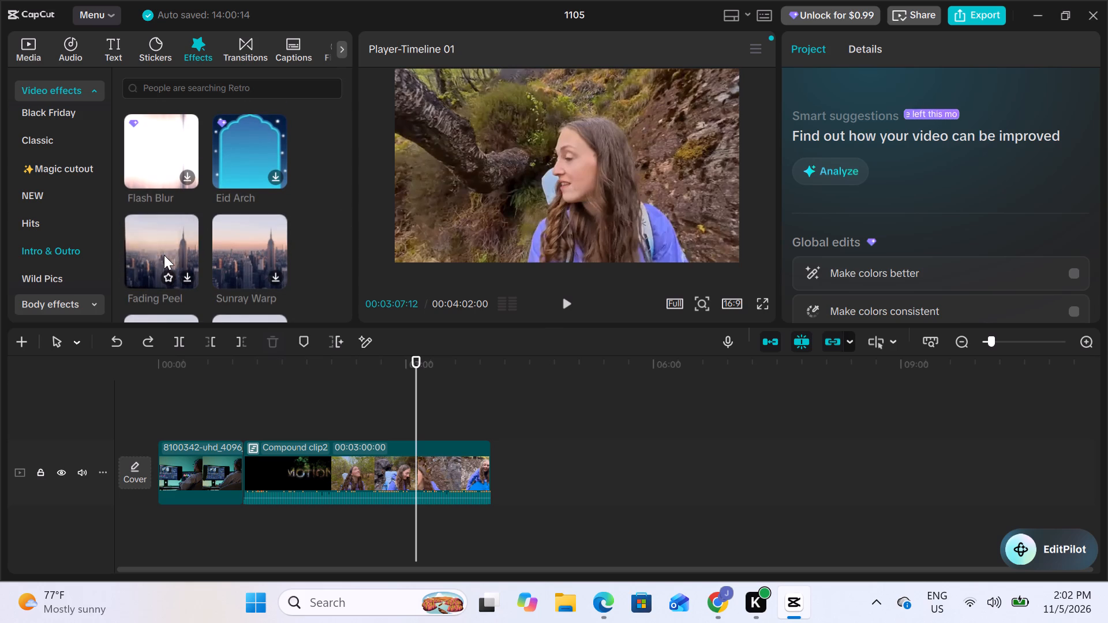
{"action": "left_click", "coordinate": [186, 275]}
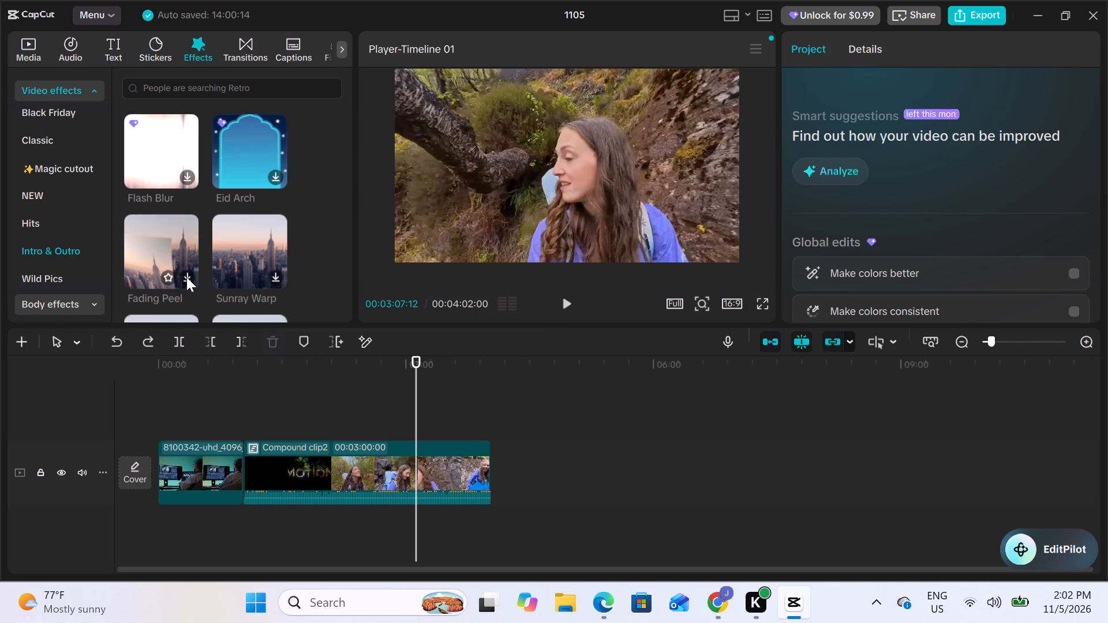
{"action": "left_click", "coordinate": [186, 277]}
{"action": "left_click", "coordinate": [186, 277]}
{"action": "left_click", "coordinate": [185, 271]}
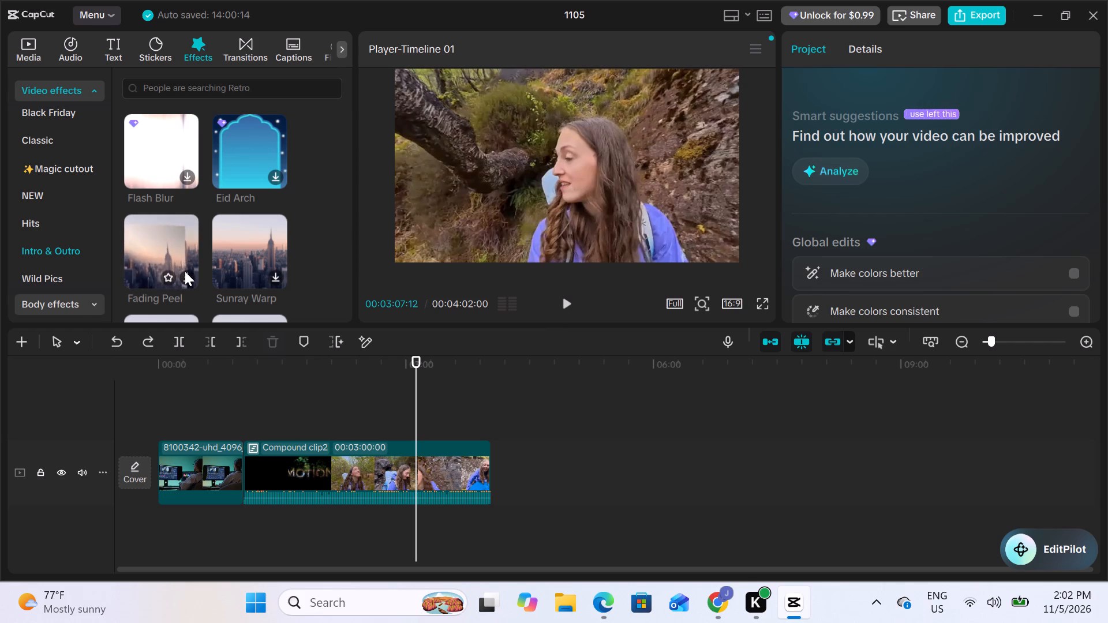
{"action": "double_click", "coordinate": [185, 271]}
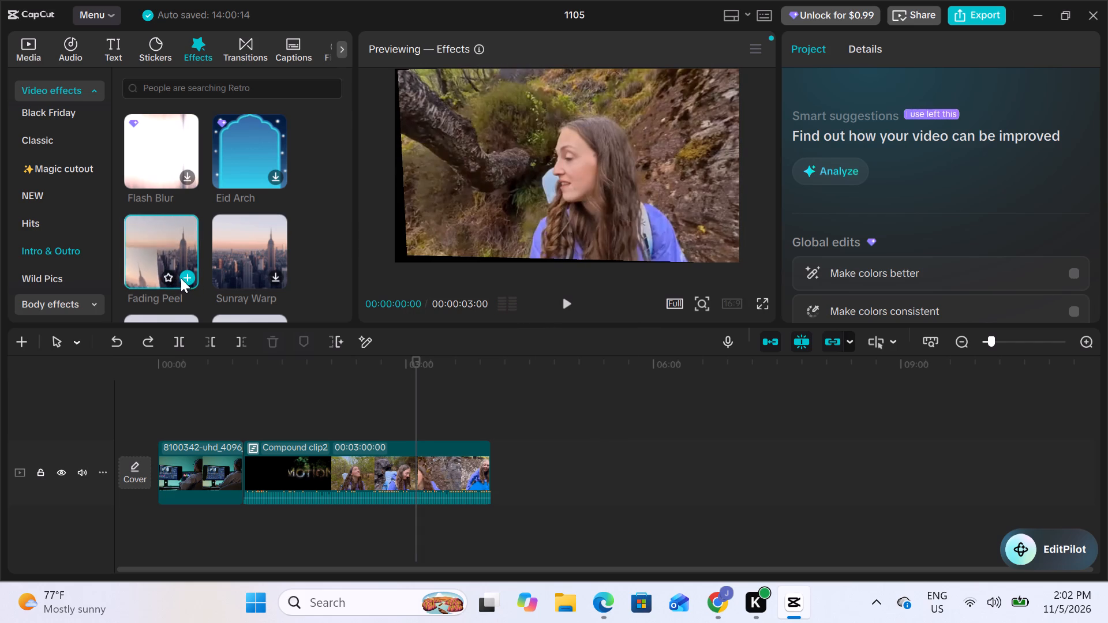
{"action": "left_click", "coordinate": [185, 276]}
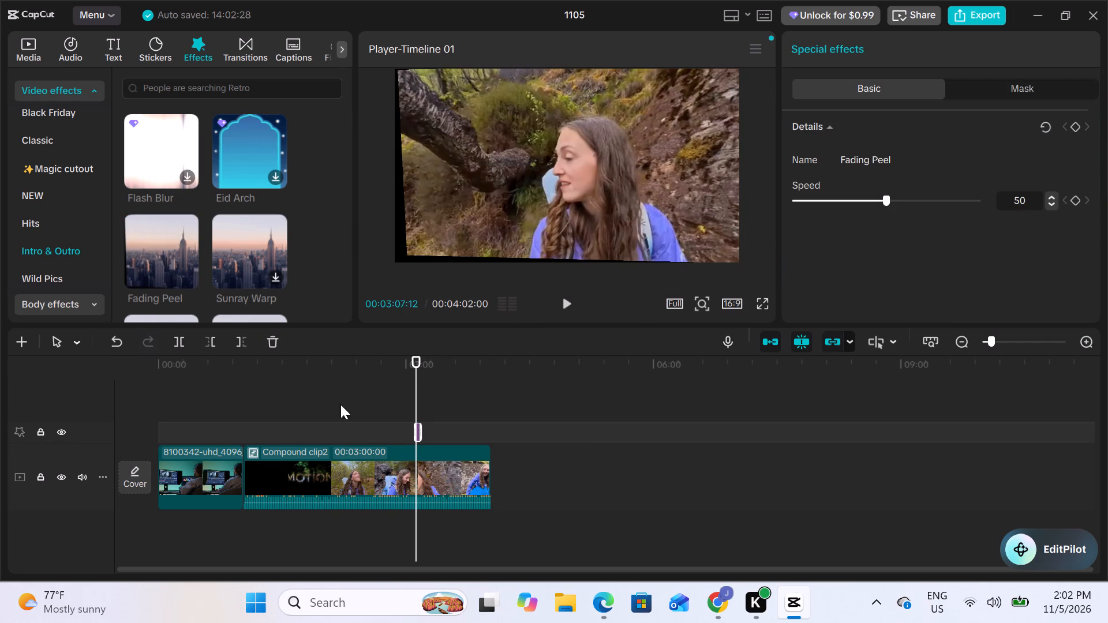
Lengthen the Fading Peel effect to about 30 s and move it to the start of the timeline above the editing clip.
{"action": "left_click_drag", "start_coordinate": [414, 432], "coordinate": [381, 425]}
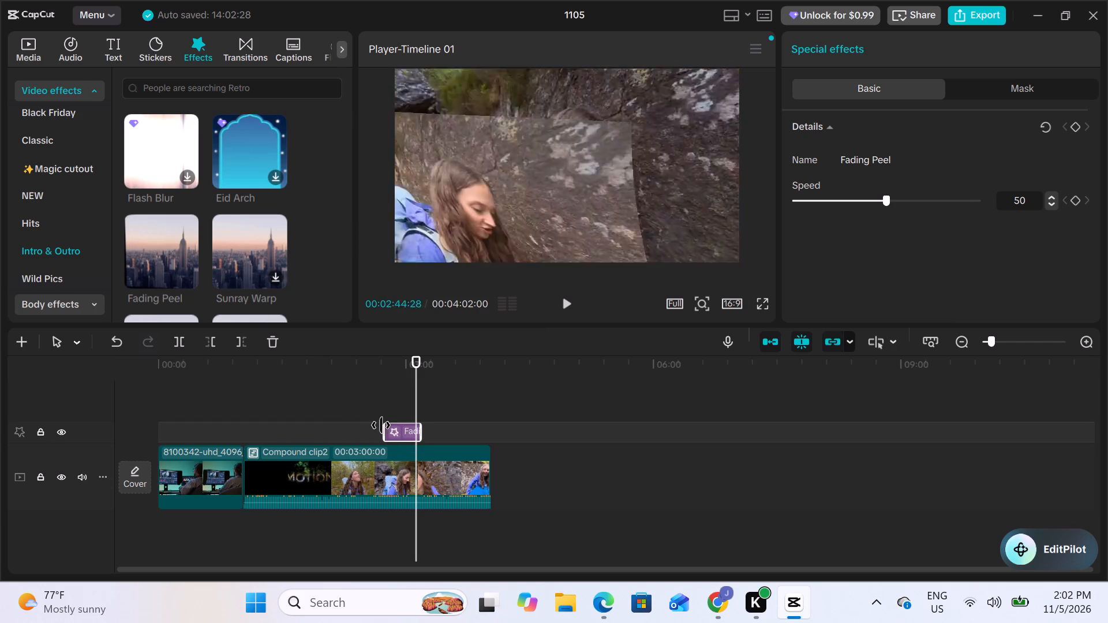
{"action": "left_click_drag", "start_coordinate": [381, 425], "coordinate": [380, 425]}
{"action": "left_click_drag", "start_coordinate": [397, 433], "coordinate": [371, 434]}
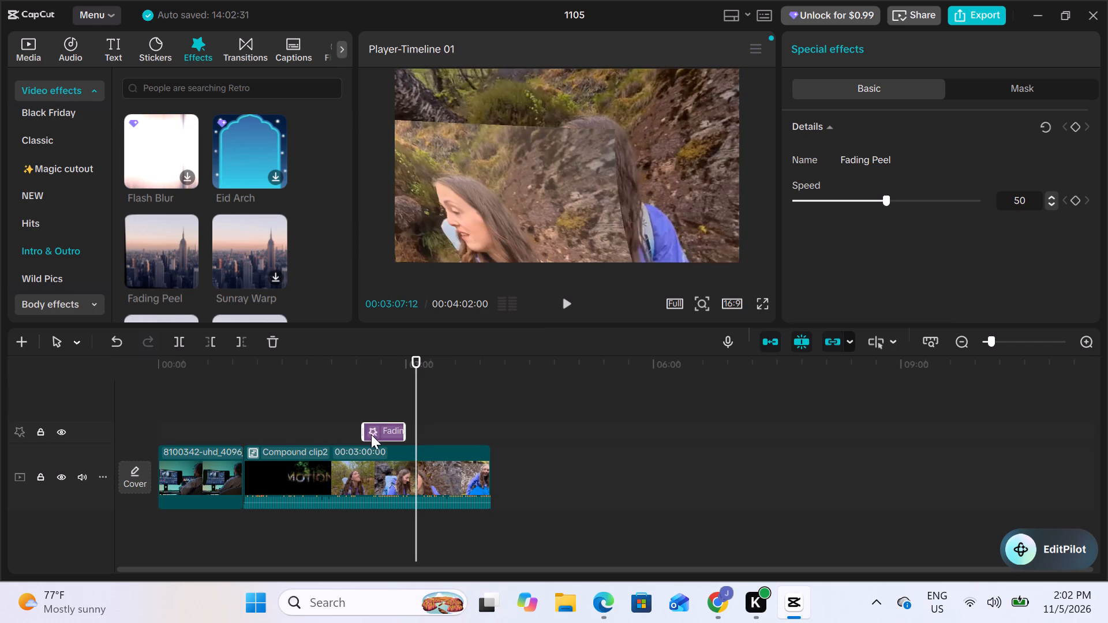
{"action": "left_click_drag", "start_coordinate": [371, 434], "coordinate": [175, 437]}
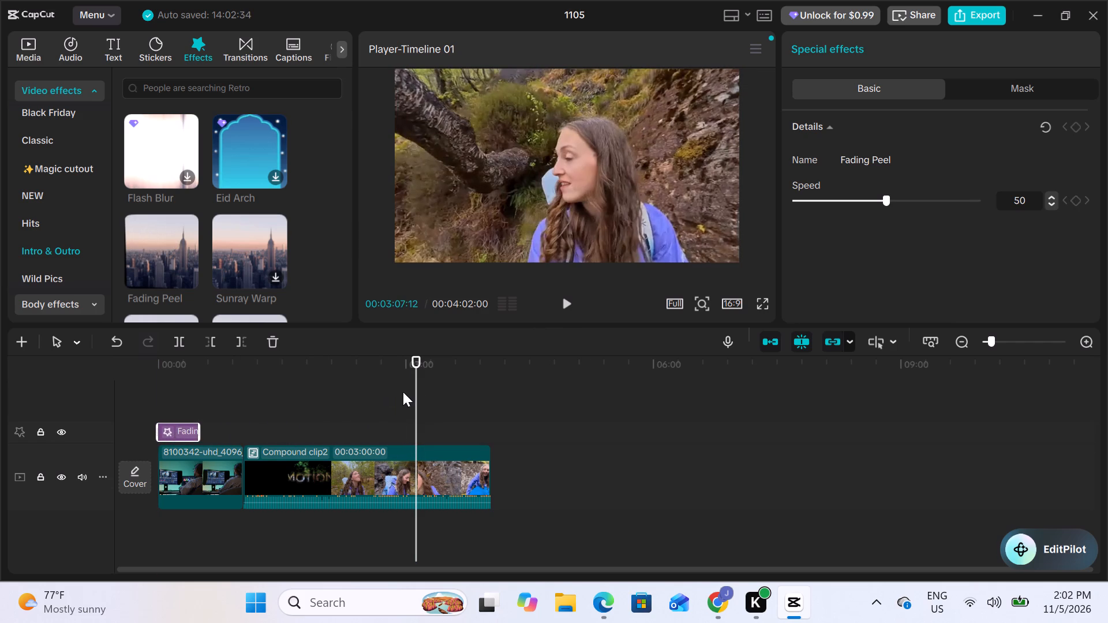
Play the opening from the start and trim the Fading Peel effect's end to about 9 s, and after replaying to about 5 s.
{"action": "left_click_drag", "start_coordinate": [413, 391], "coordinate": [158, 396]}
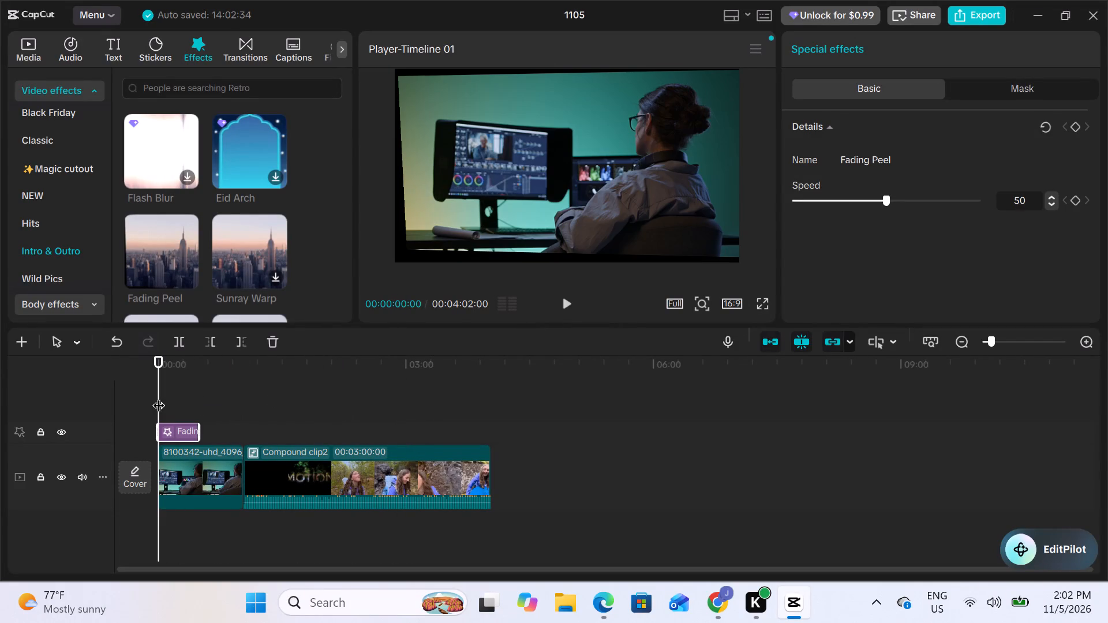
{"action": "left_click", "coordinate": [567, 298]}
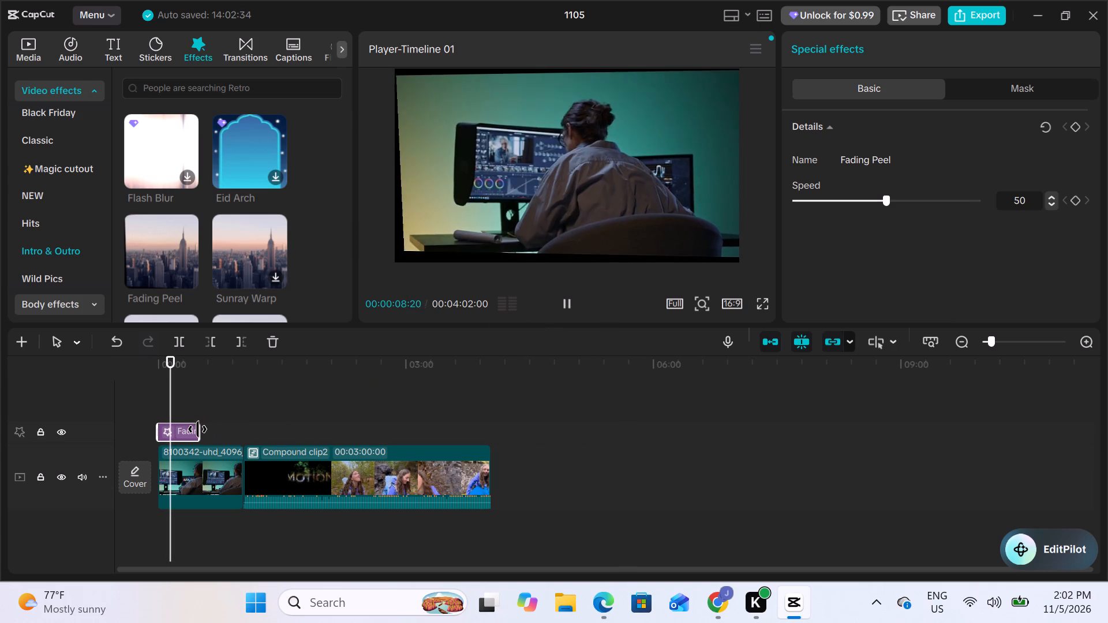
{"action": "left_click_drag", "start_coordinate": [197, 429], "coordinate": [172, 429]}
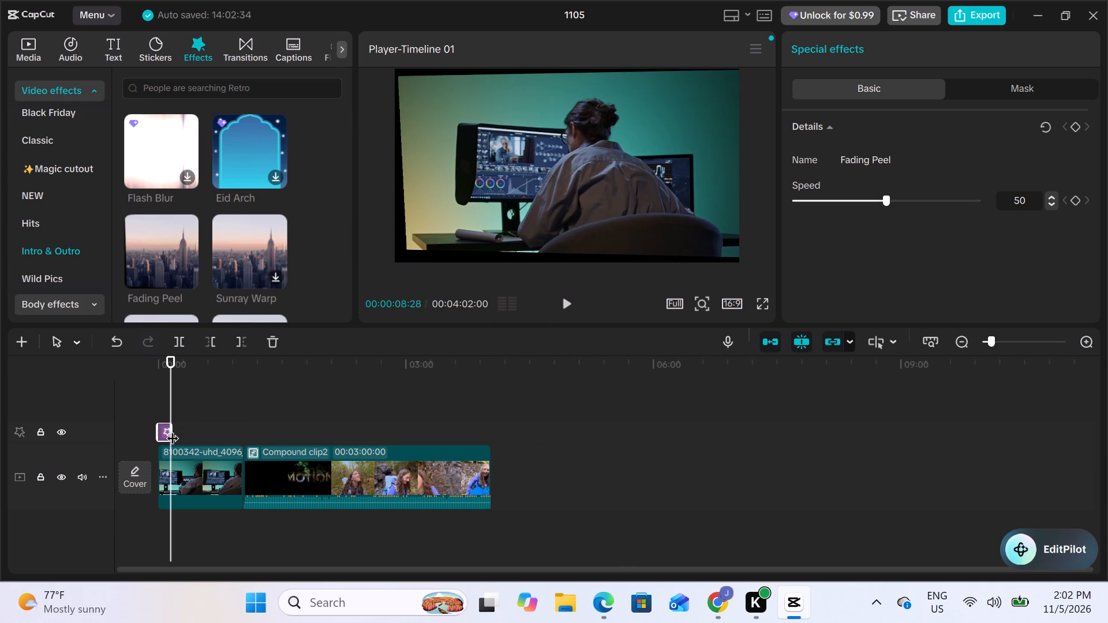
{"action": "left_click_drag", "start_coordinate": [172, 389], "coordinate": [157, 389]}
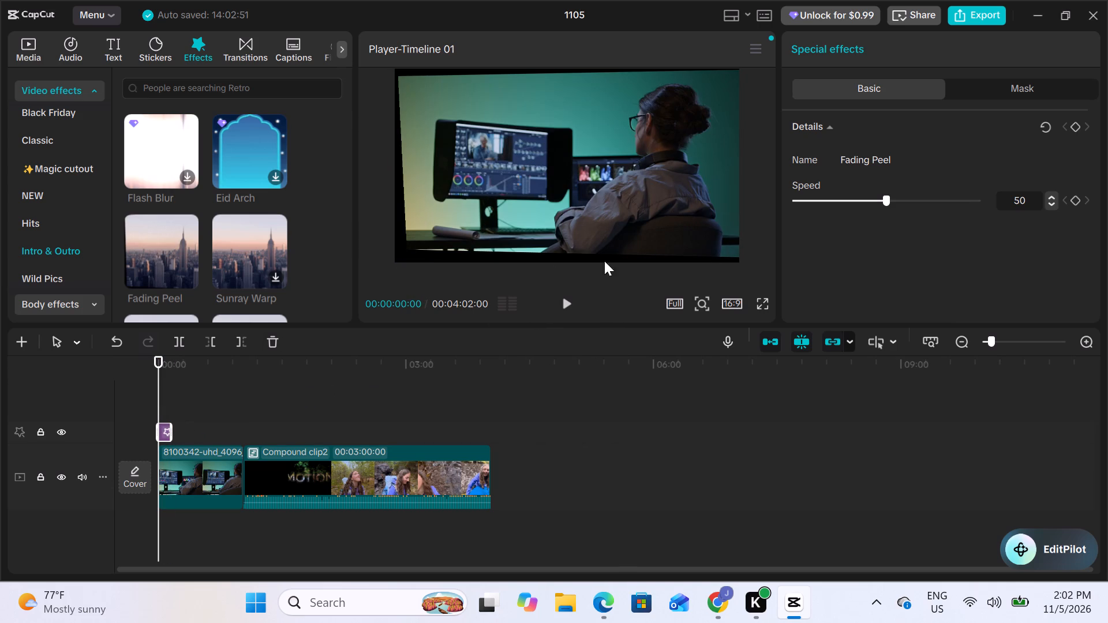
{"action": "left_click", "coordinate": [568, 297]}
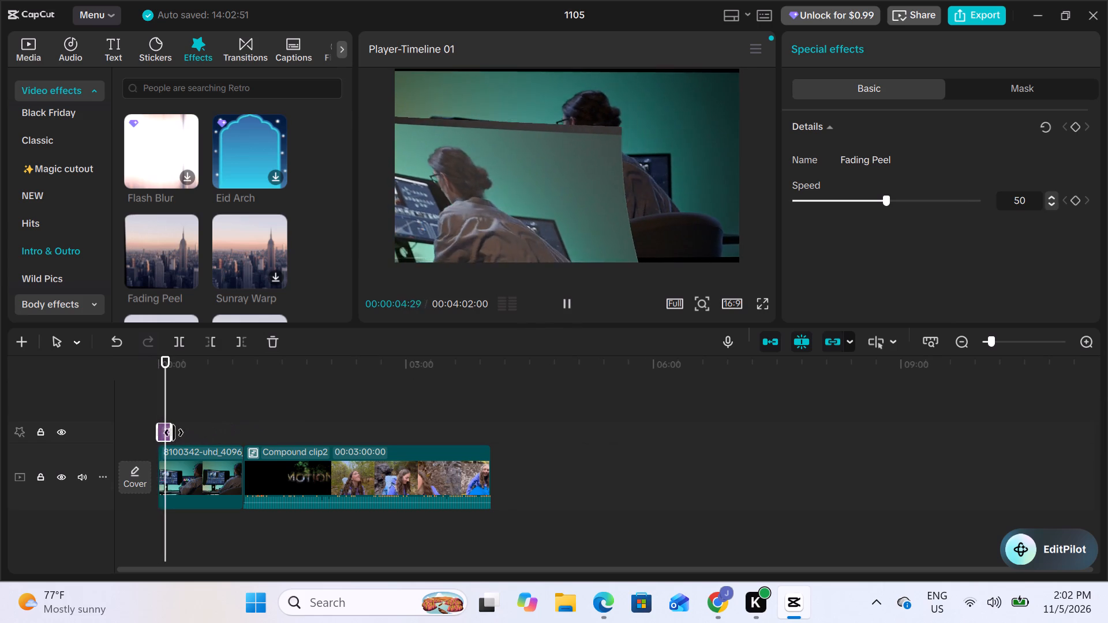
{"action": "left_click_drag", "start_coordinate": [172, 431], "coordinate": [162, 431]}
Play the opening from the start of the timeline to check the shortened Fading Peel effect.
{"action": "left_click_drag", "start_coordinate": [166, 387], "coordinate": [154, 387]}
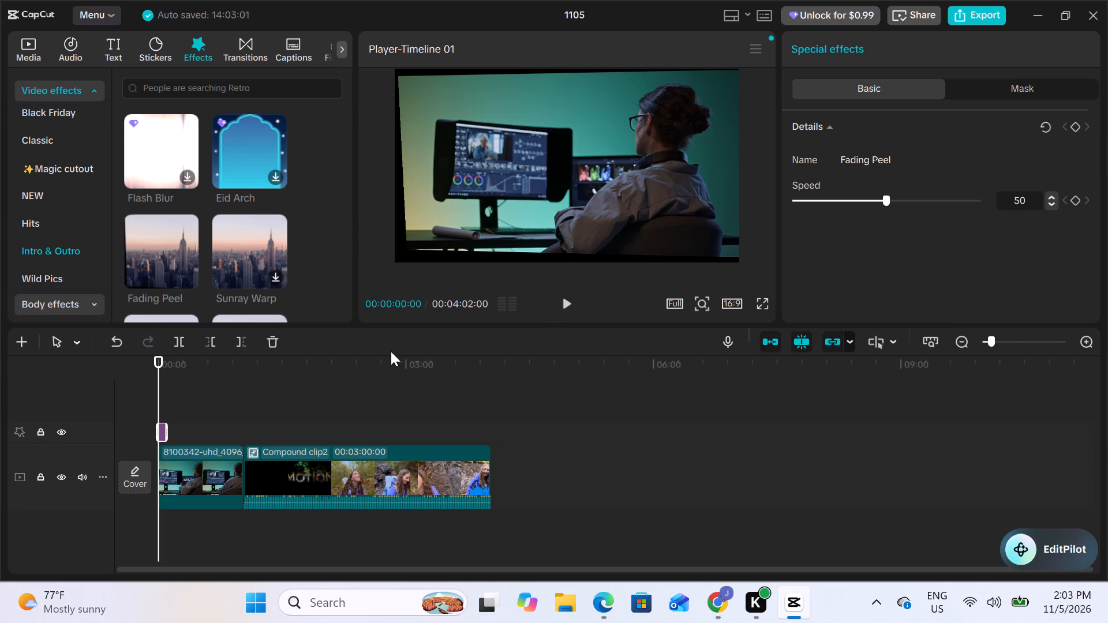
{"action": "left_click", "coordinate": [565, 299]}
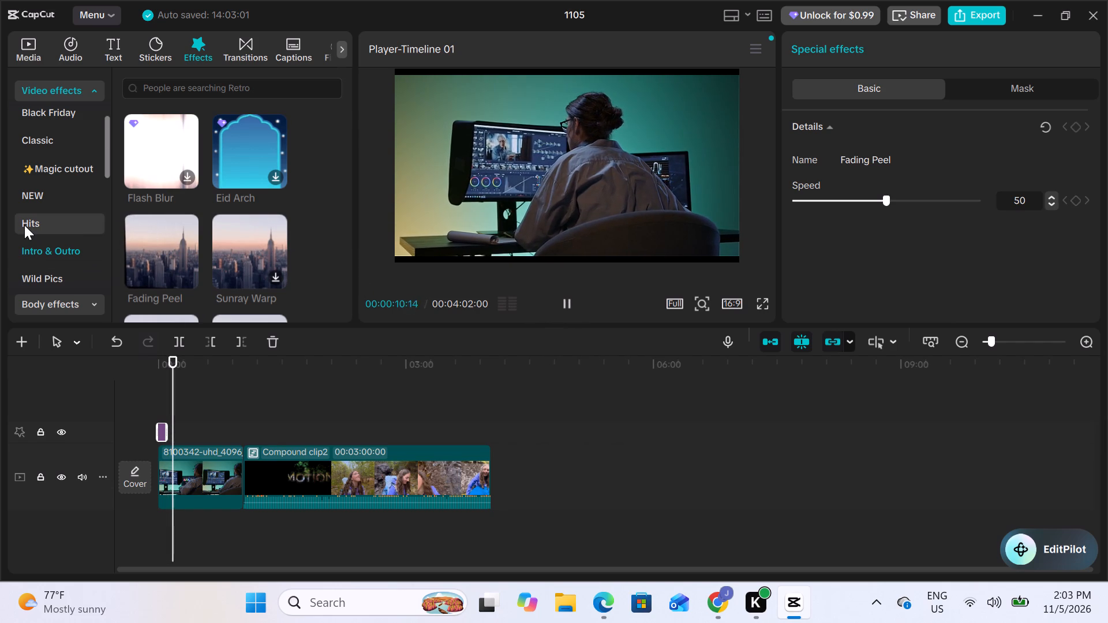
Browse the Motion category of video effects for another effect that suits the footage.
{"action": "scroll", "coordinate": [24, 225], "scroll_direction": "down", "scroll_amount": 1}
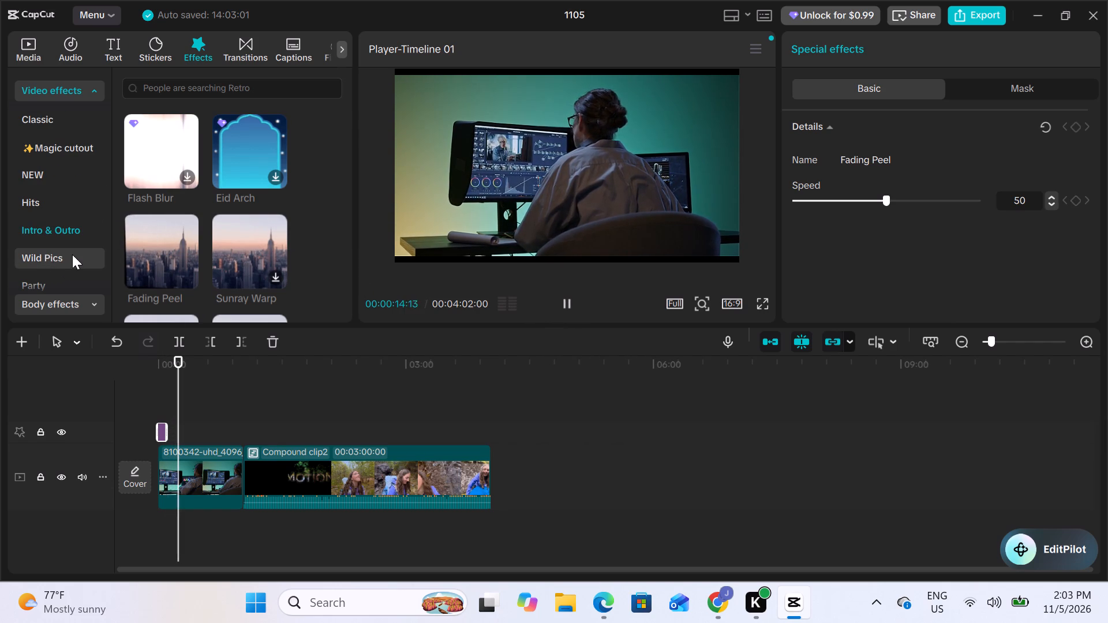
{"action": "scroll", "coordinate": [72, 254], "scroll_direction": "down", "scroll_amount": 1}
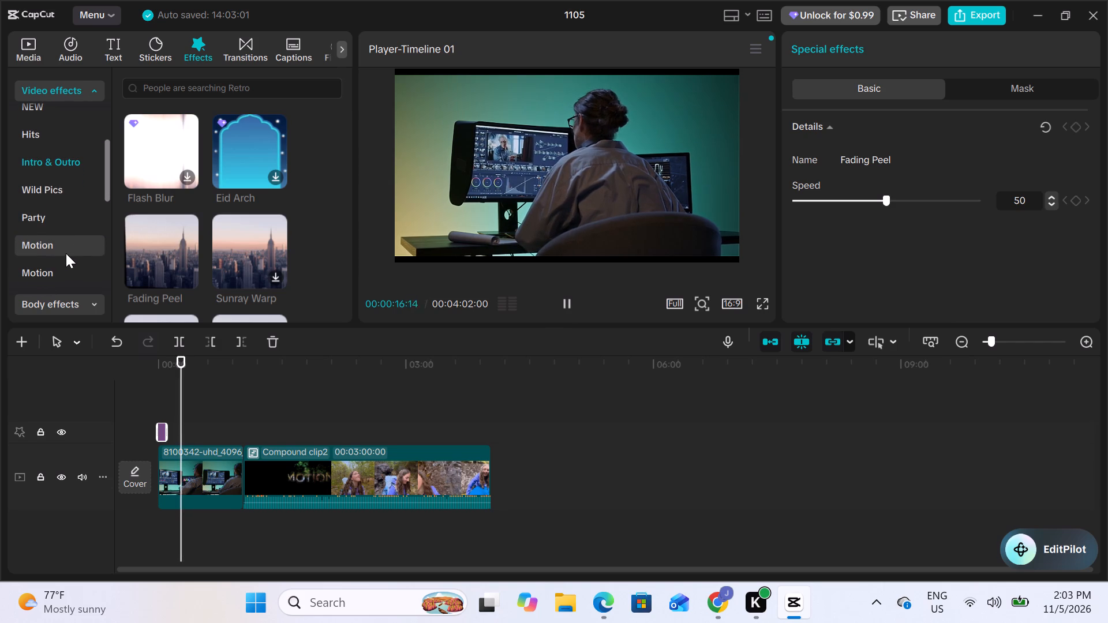
{"action": "left_click", "coordinate": [63, 250]}
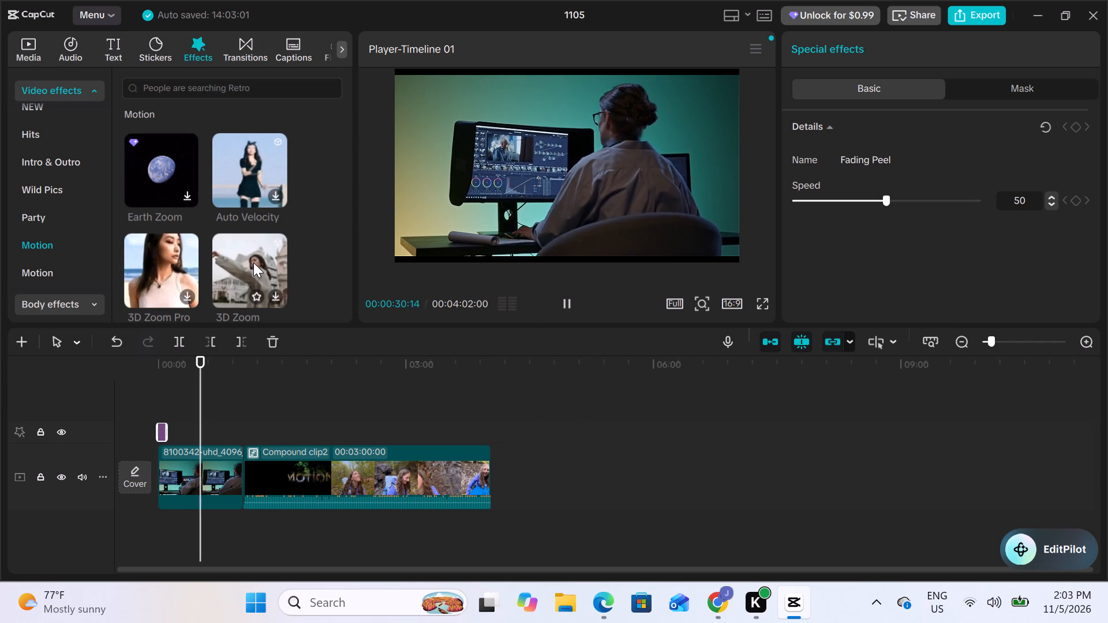
{"action": "scroll", "coordinate": [253, 262], "scroll_direction": "down", "scroll_amount": 1}
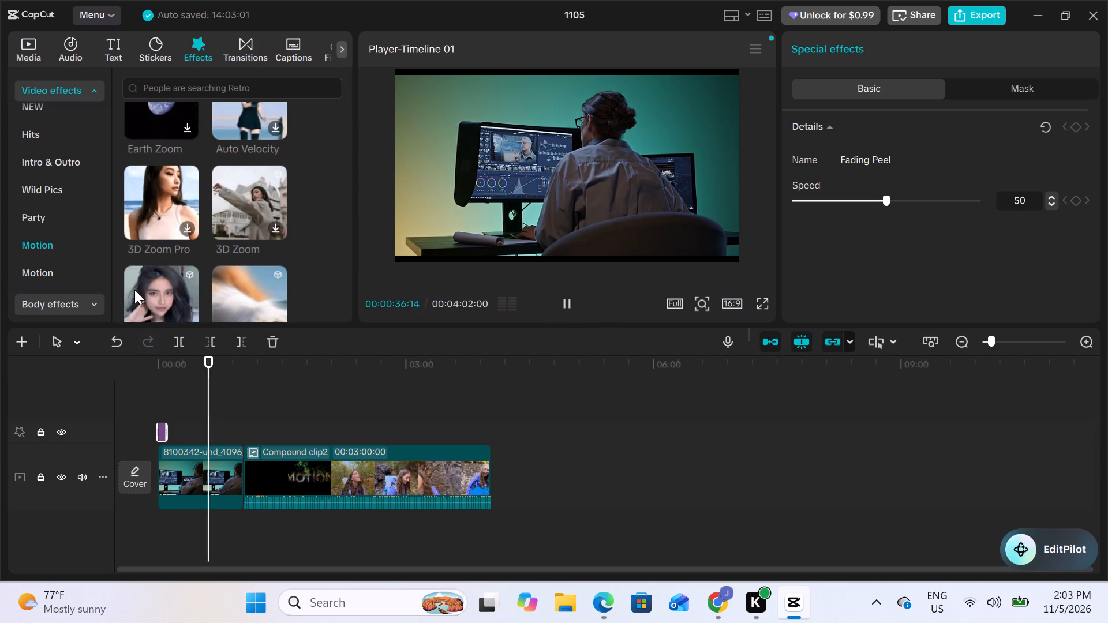
{"action": "scroll", "coordinate": [134, 290], "scroll_direction": "down", "scroll_amount": 1}
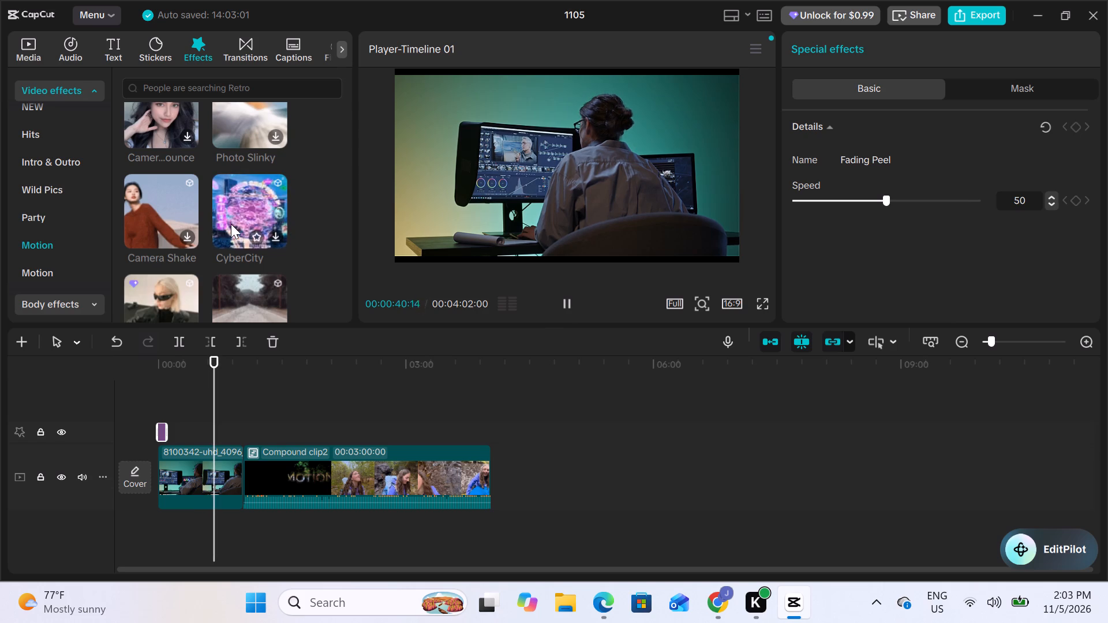
{"action": "scroll", "coordinate": [244, 291], "scroll_direction": "down", "scroll_amount": 1}
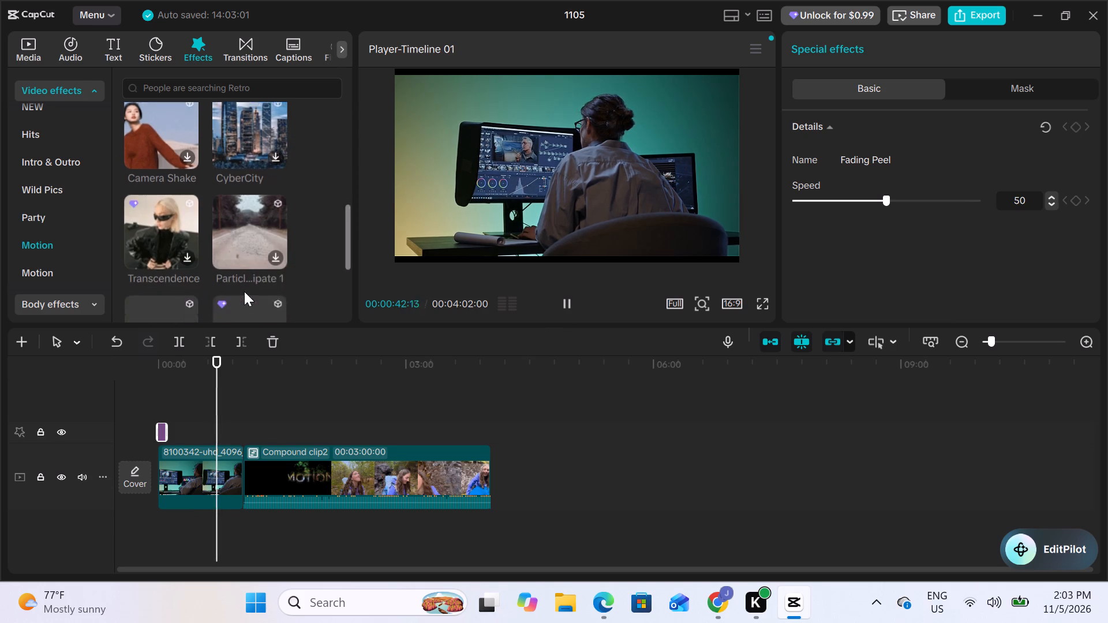
{"action": "scroll", "coordinate": [244, 291], "scroll_direction": "down", "scroll_amount": 1}
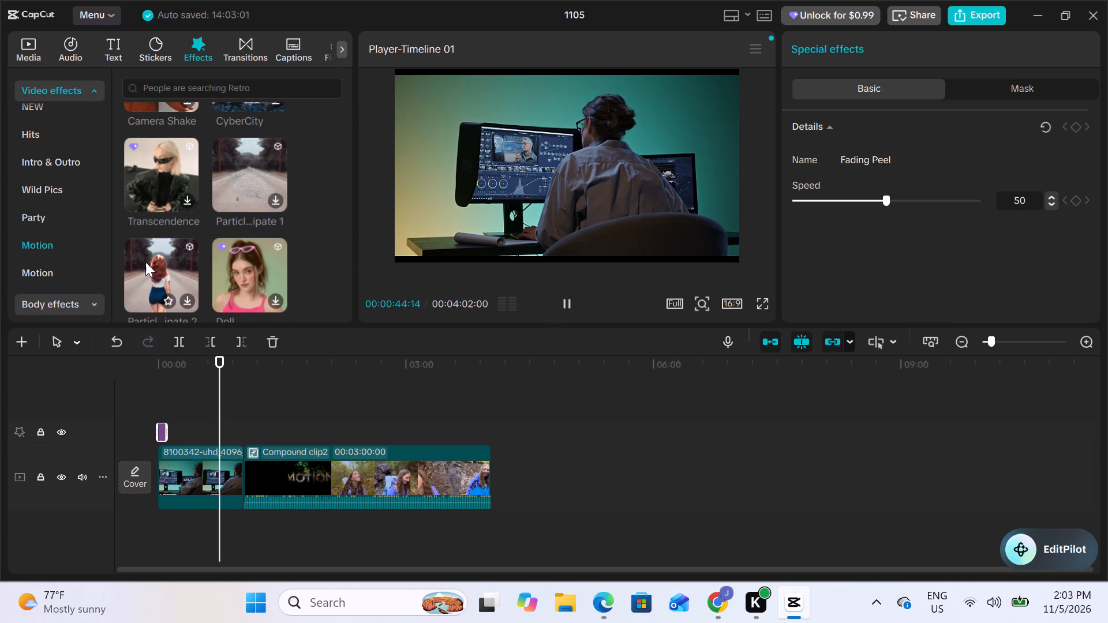
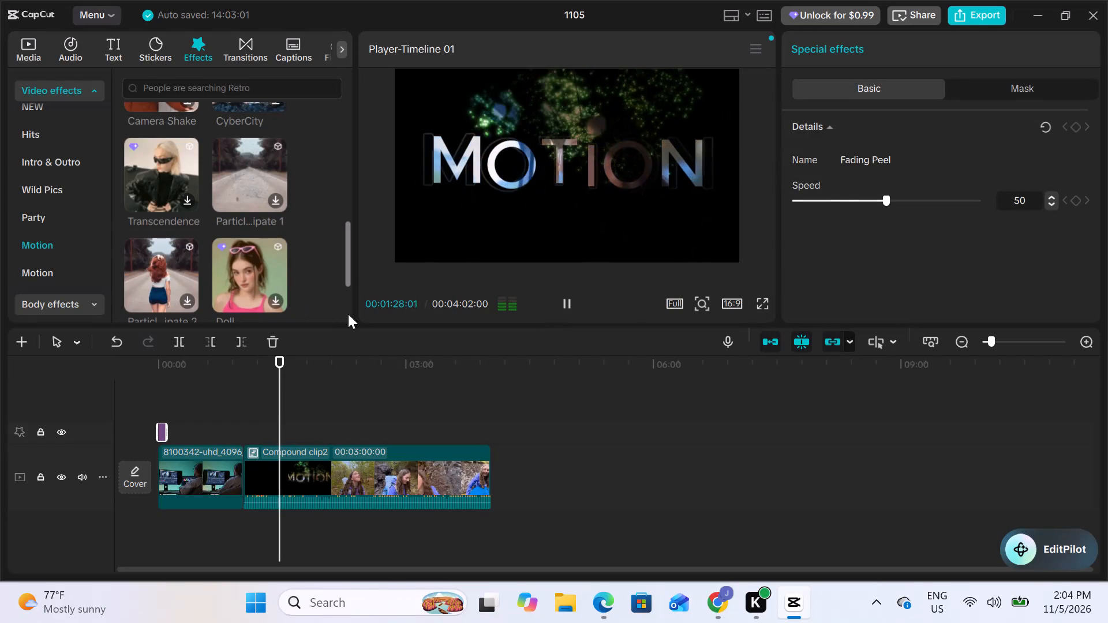
Pause playback and scrub through the compound clip's MOTION title and camping footage, returning the playhead to the start of the timeline.
{"action": "left_click", "coordinate": [569, 303]}
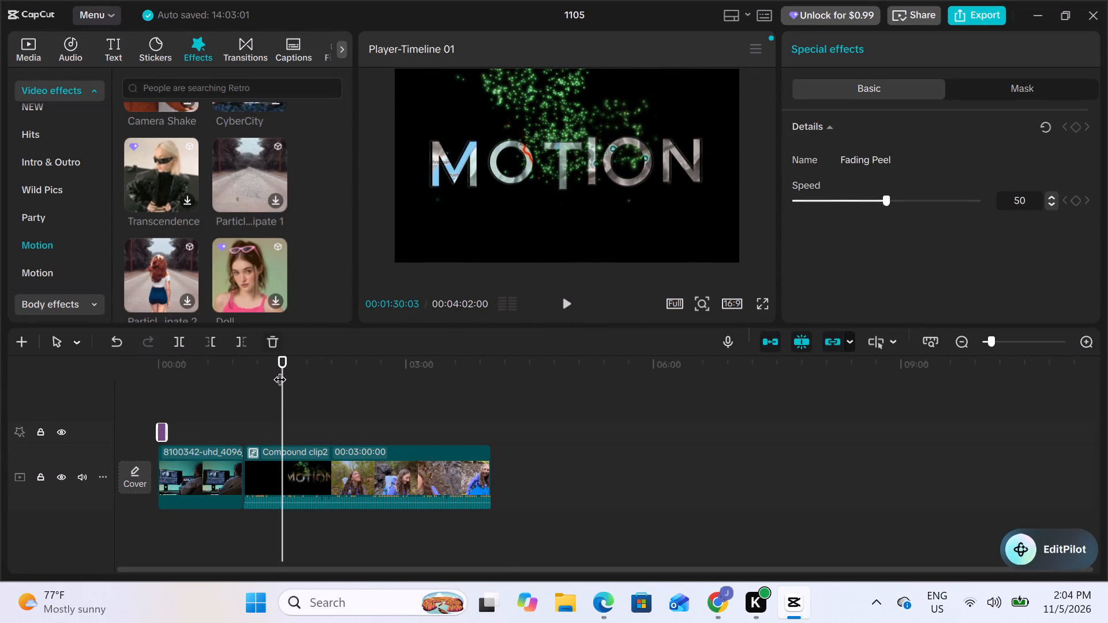
{"action": "left_click_drag", "start_coordinate": [285, 388], "coordinate": [293, 386]}
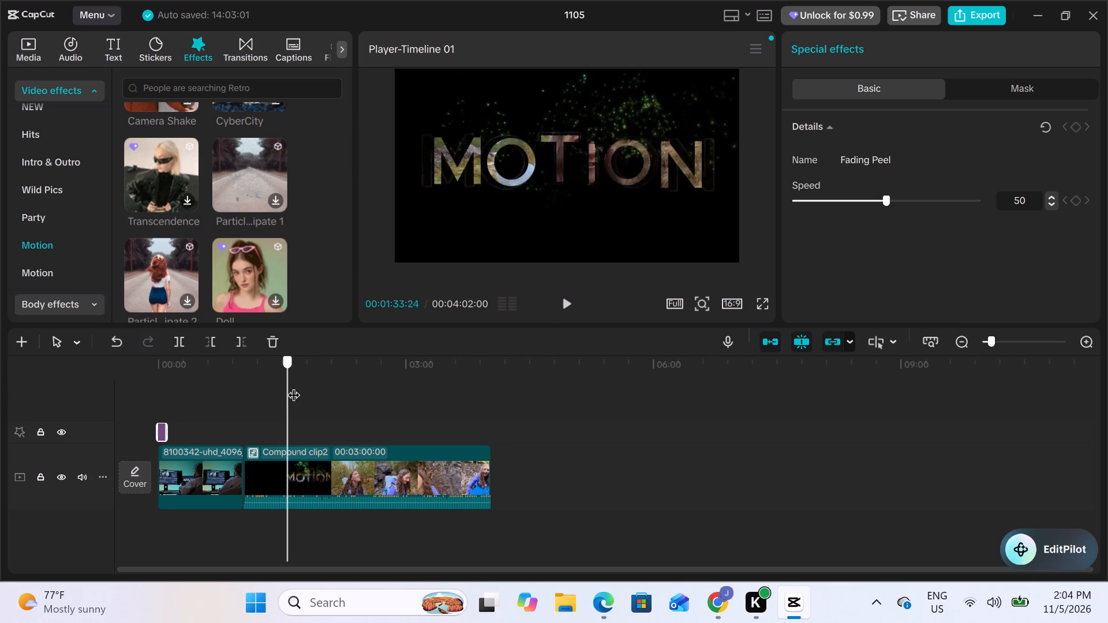
{"action": "left_click_drag", "start_coordinate": [293, 386], "coordinate": [327, 387]}
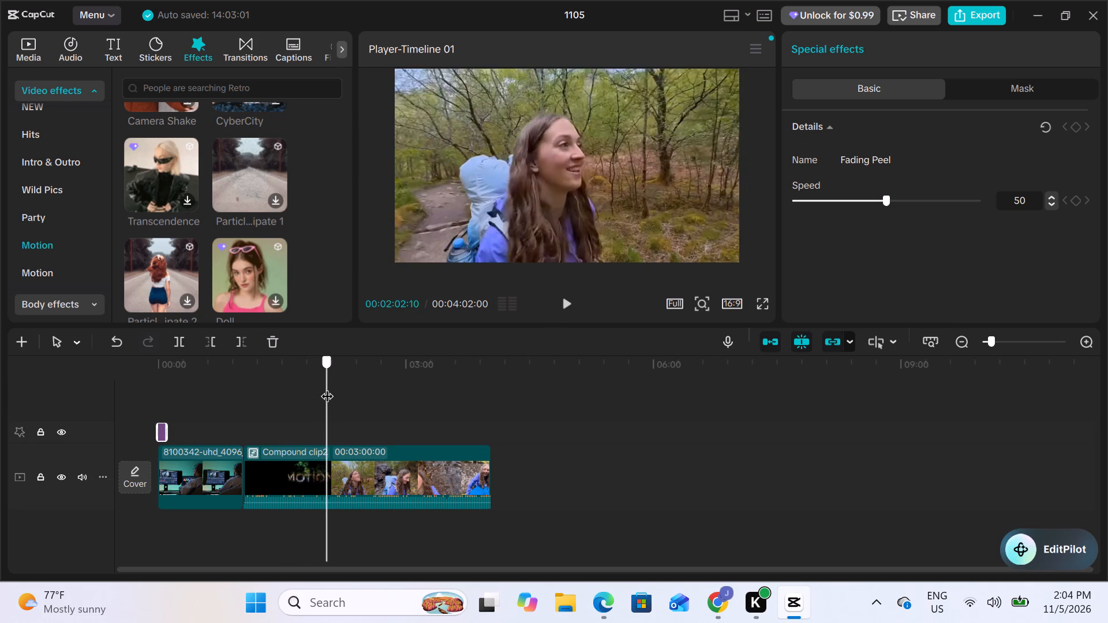
{"action": "left_click_drag", "start_coordinate": [327, 387], "coordinate": [160, 395]}
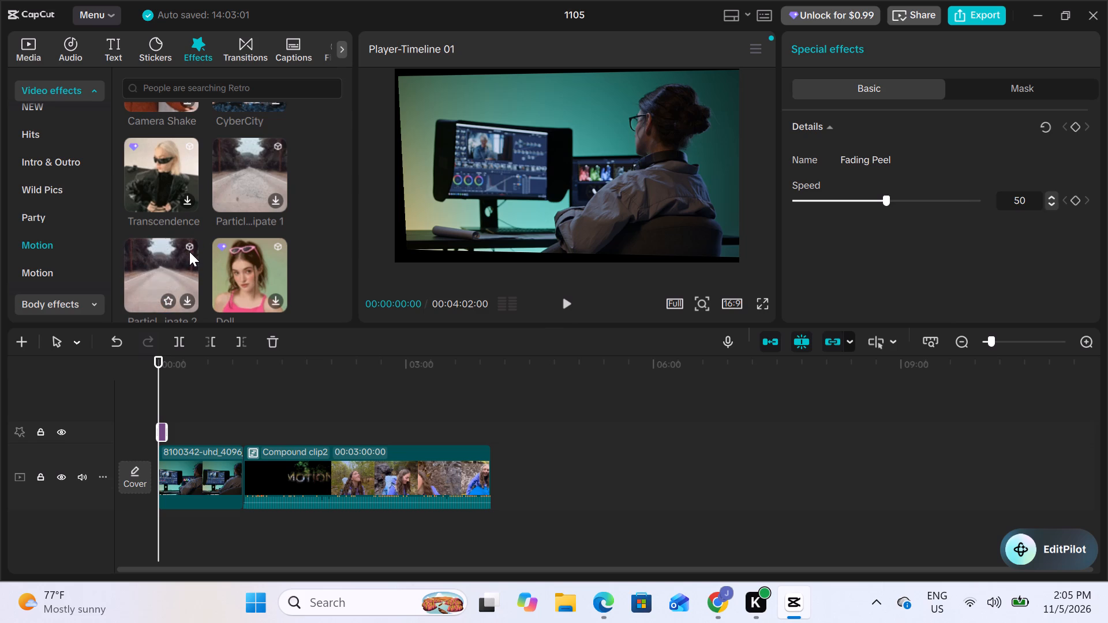
Browse further through the Motion video effects, into the second Motion category, for one that suits the footage.
{"action": "scroll", "coordinate": [217, 235], "scroll_direction": "down", "scroll_amount": 1}
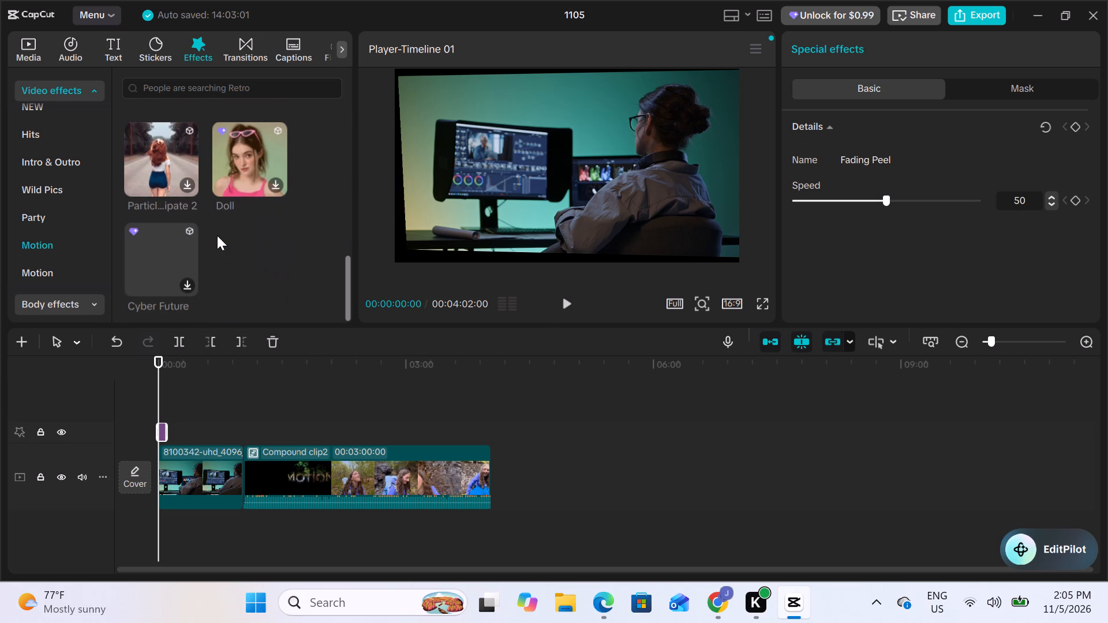
{"action": "scroll", "coordinate": [217, 235], "scroll_direction": "down", "scroll_amount": 1}
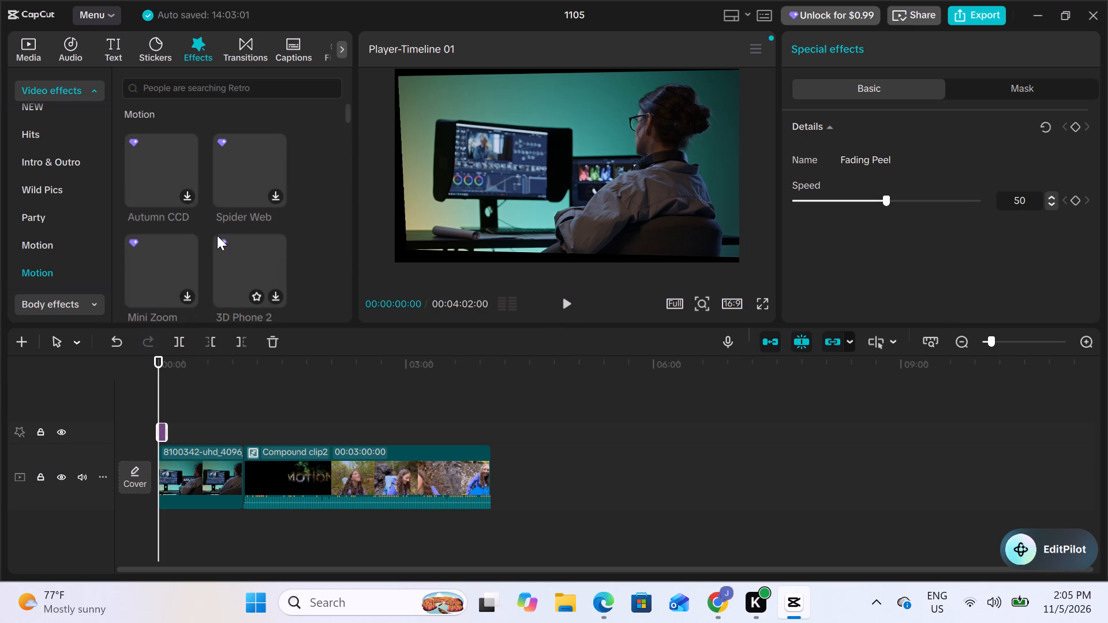
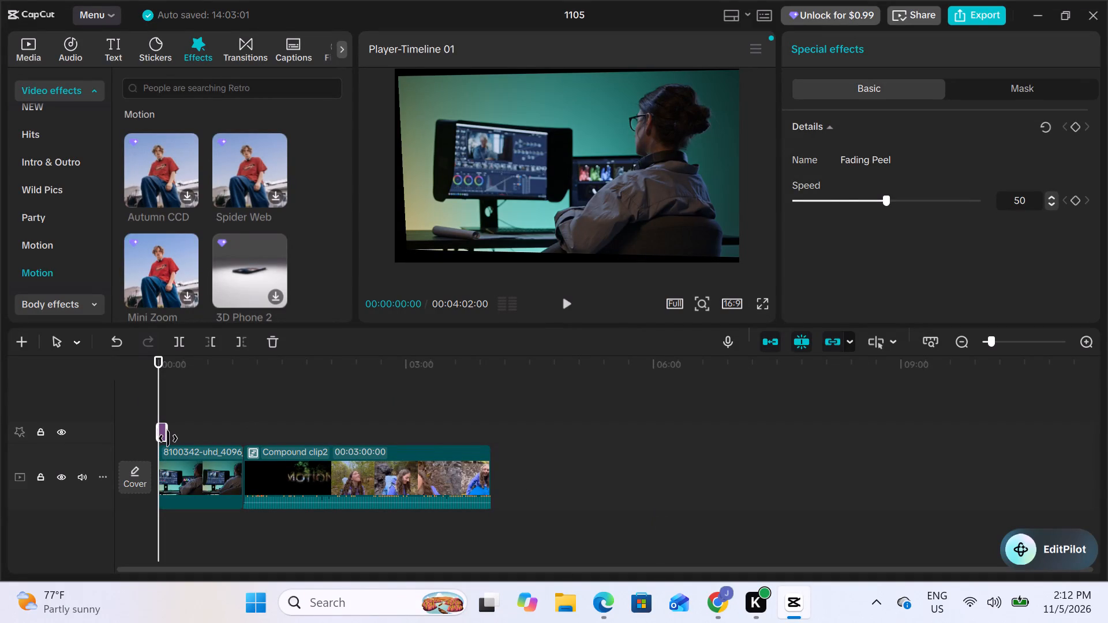
Extend the Fading Peel effect over the video-editing footage, preview it, and trim its end back to a shorter length.
{"action": "left_click_drag", "start_coordinate": [168, 438], "coordinate": [178, 437]}
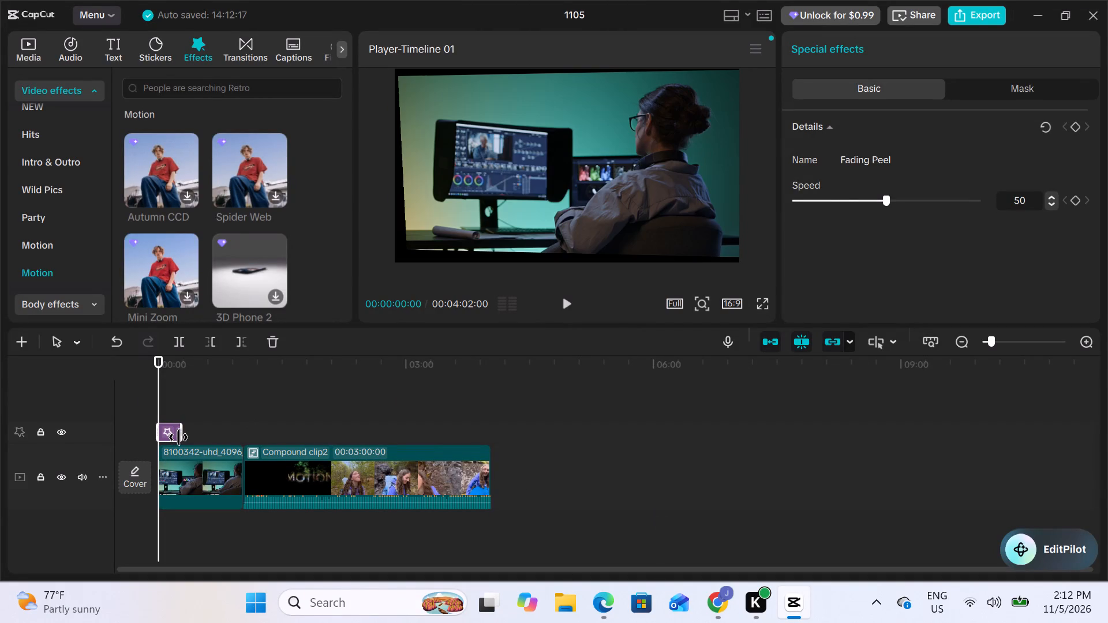
{"action": "left_click", "coordinate": [178, 437]}
{"action": "left_click", "coordinate": [570, 297]}
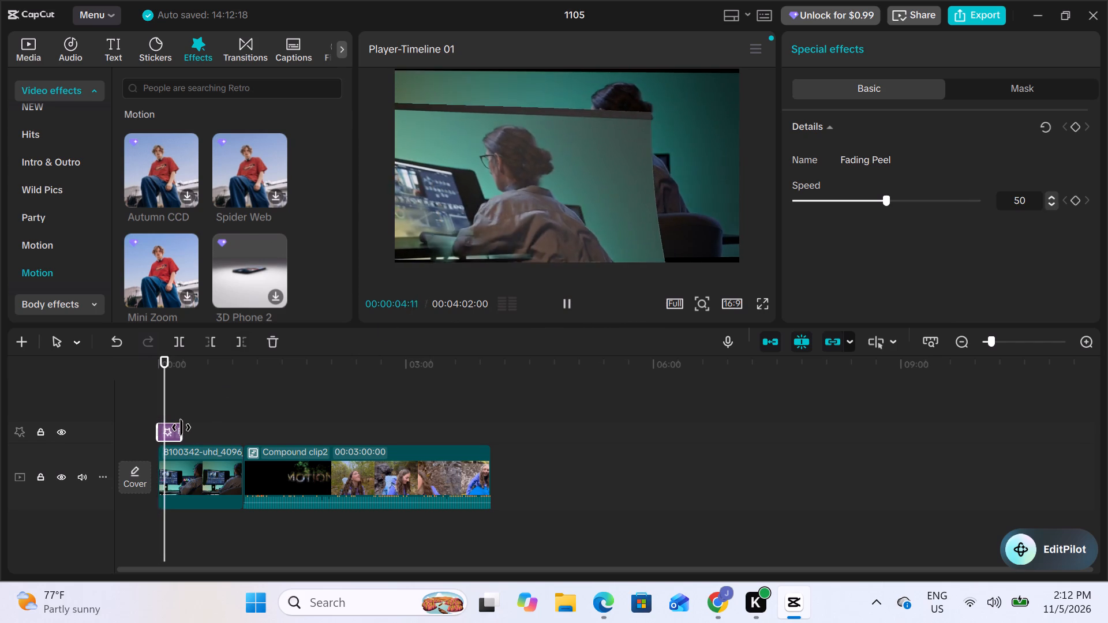
{"action": "left_click_drag", "start_coordinate": [181, 427], "coordinate": [170, 428]}
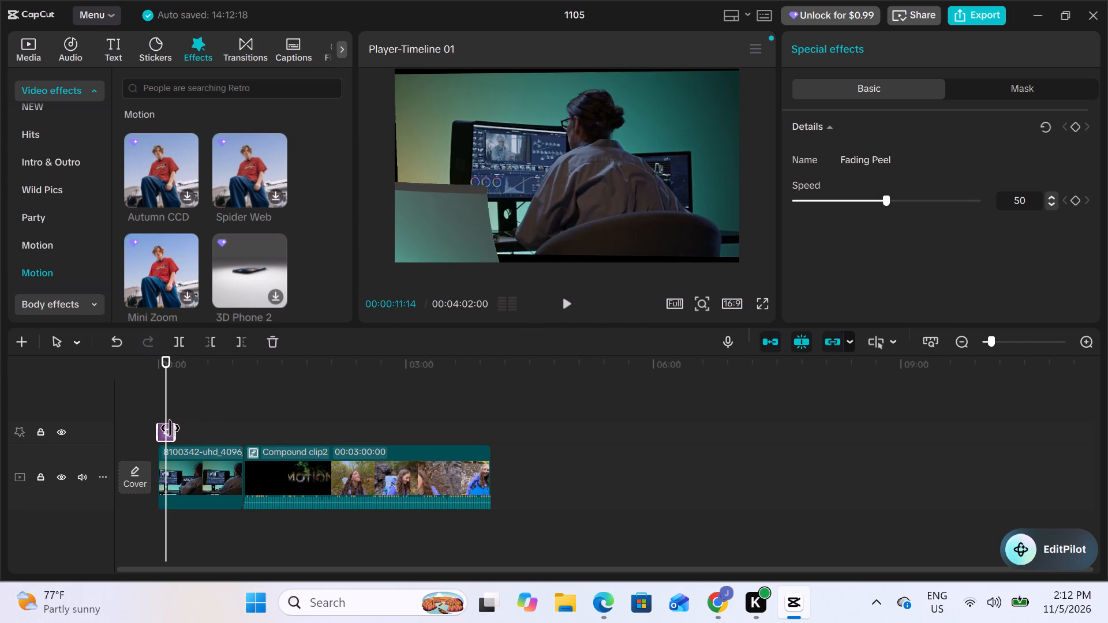
{"action": "left_click_drag", "start_coordinate": [170, 428], "coordinate": [169, 428]}
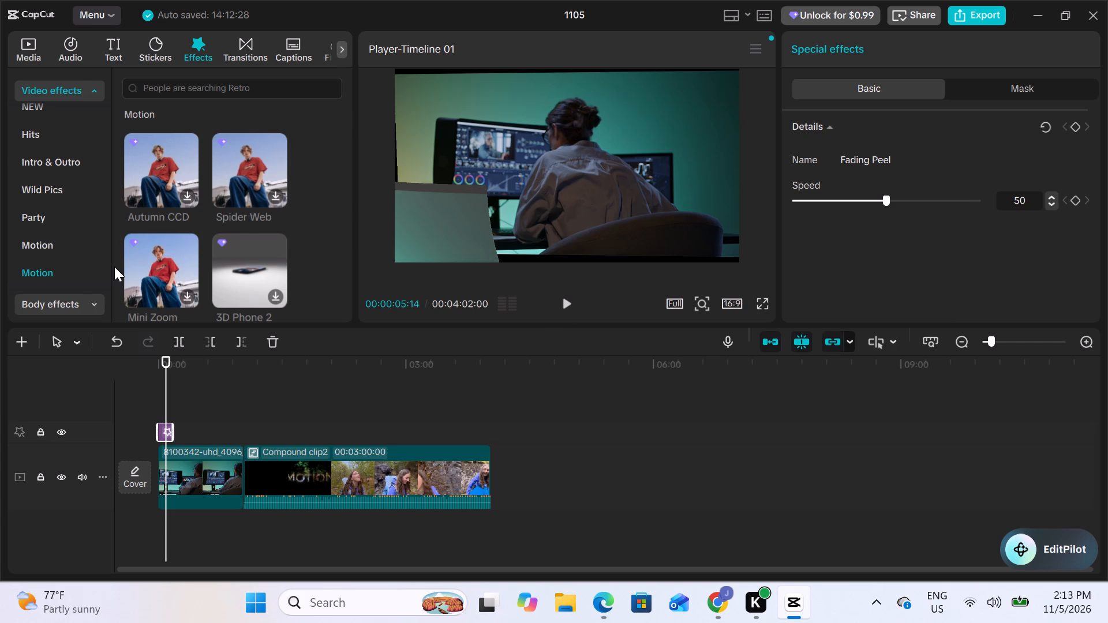
Add the trending swish_whoosh (large) sound effect to the timeline at 00:00:05:14.
{"action": "left_click", "coordinate": [243, 55]}
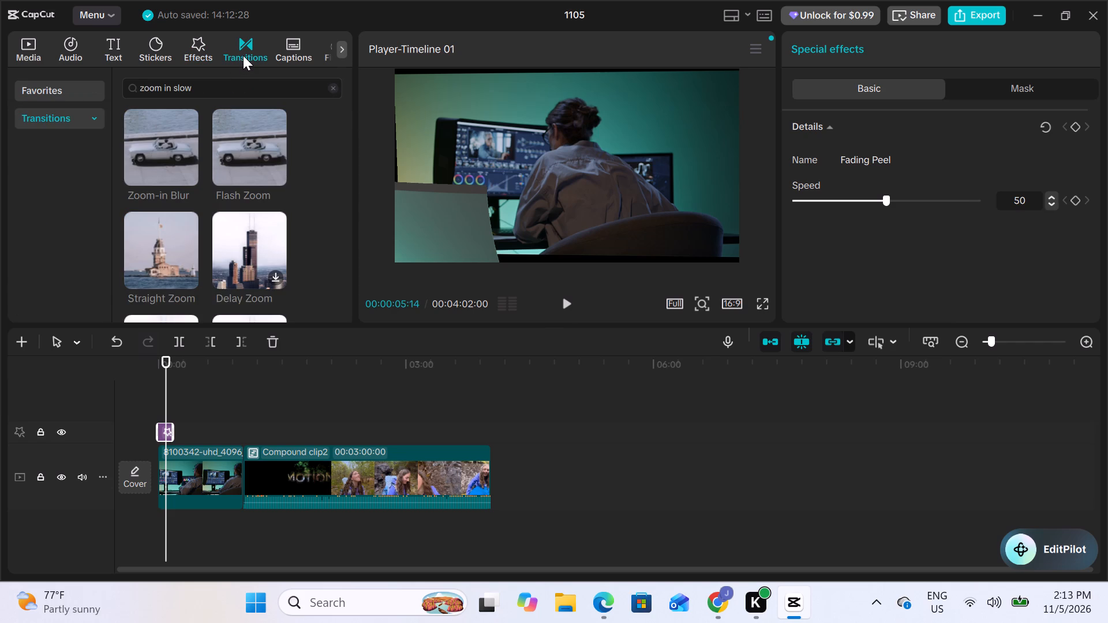
{"action": "left_click", "coordinate": [111, 39]}
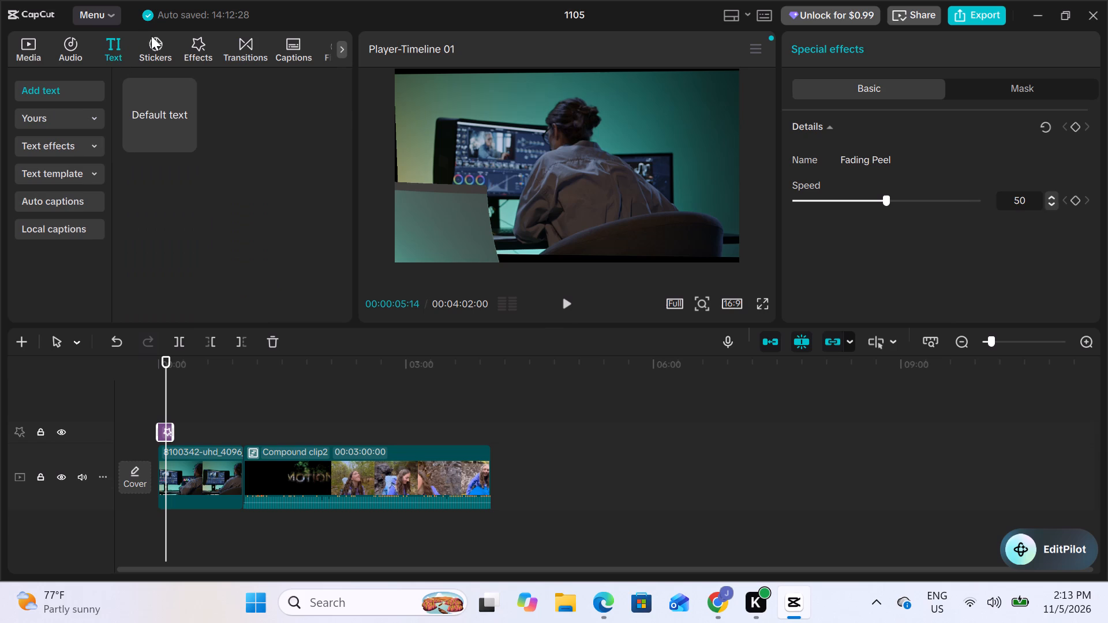
{"action": "left_click", "coordinate": [235, 50]}
{"action": "left_click", "coordinate": [58, 55]}
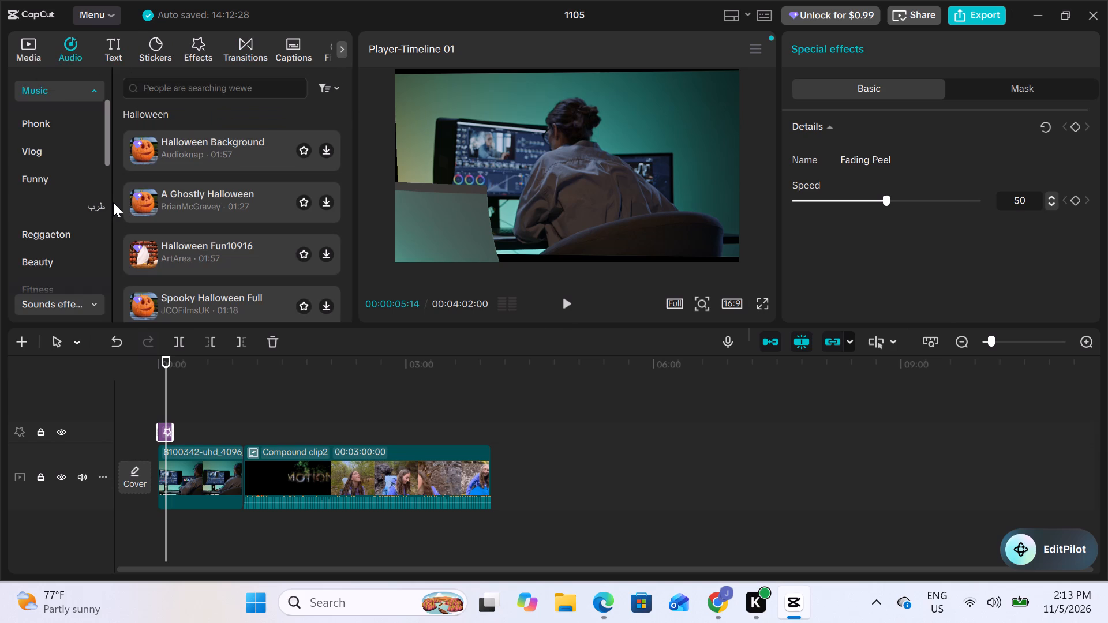
{"action": "scroll", "coordinate": [182, 226], "scroll_direction": "down", "scroll_amount": 2}
{"action": "scroll", "coordinate": [26, 256], "scroll_direction": "down", "scroll_amount": 1}
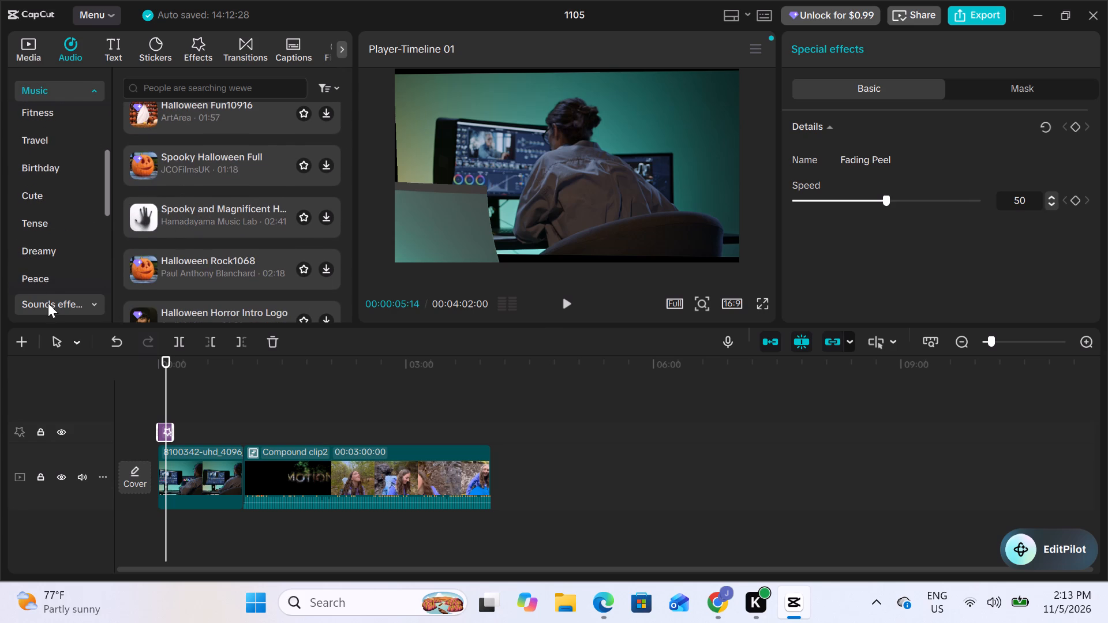
{"action": "left_click", "coordinate": [88, 301]}
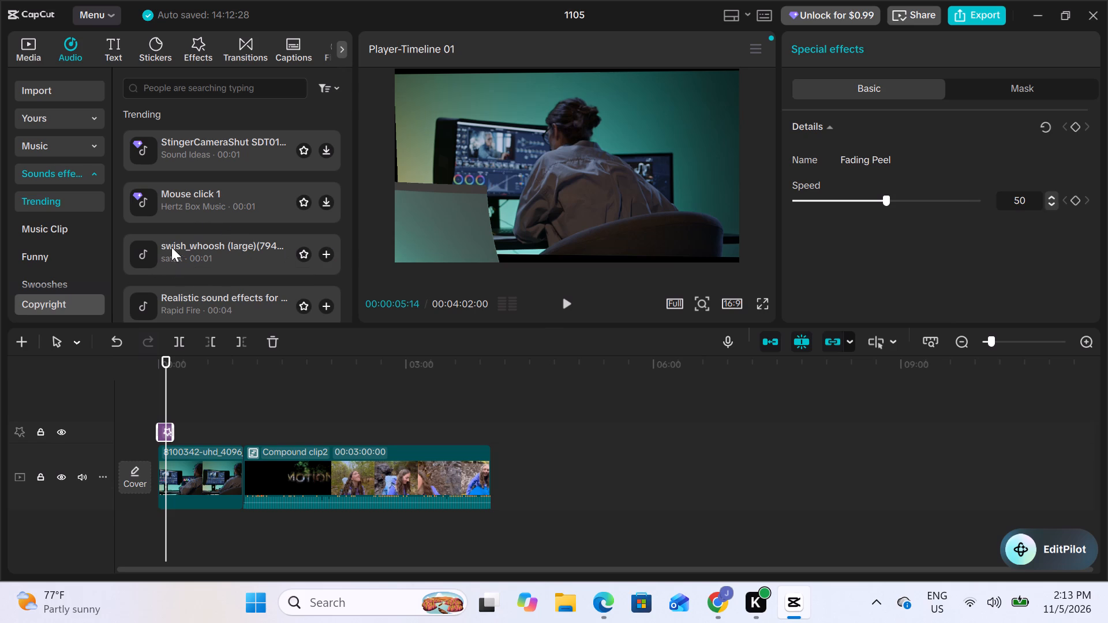
{"action": "left_click", "coordinate": [199, 245]}
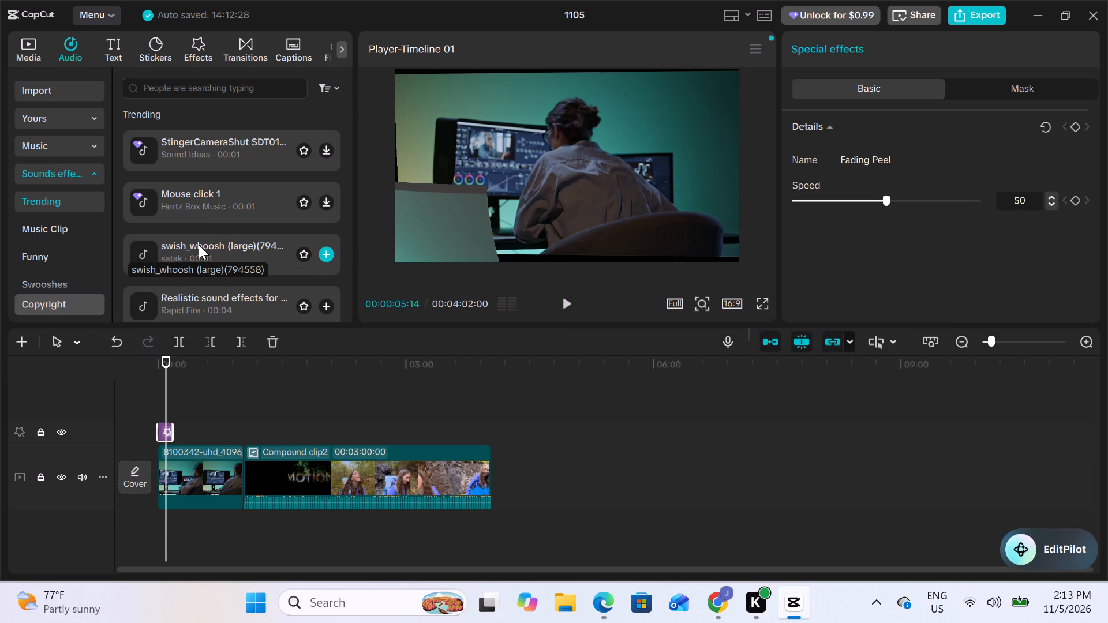
{"action": "left_click", "coordinate": [244, 244]}
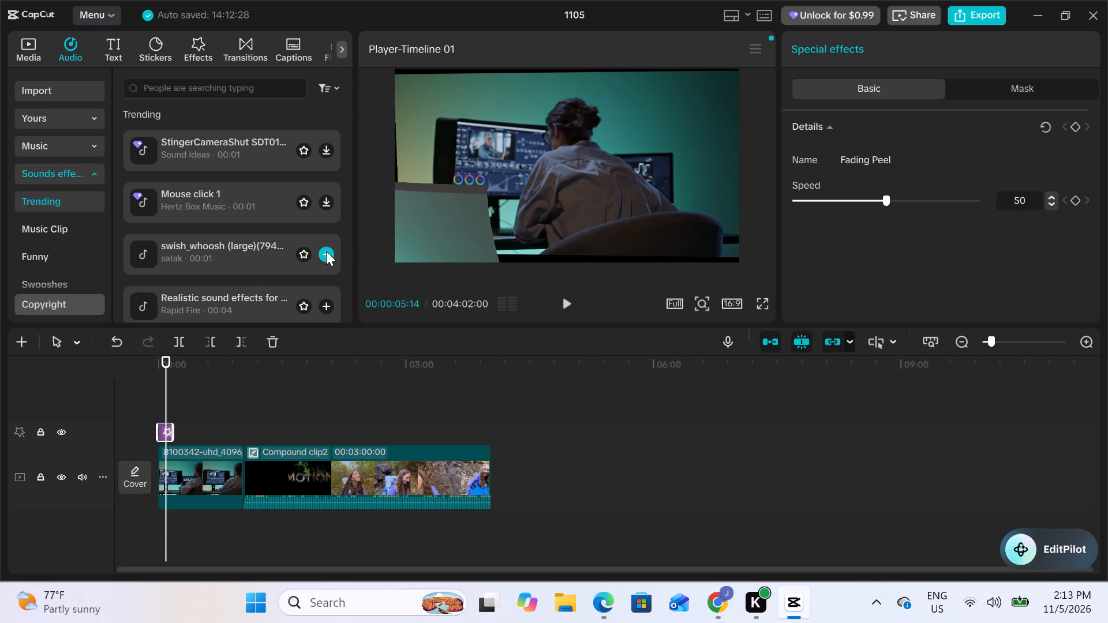
{"action": "left_click", "coordinate": [326, 251]}
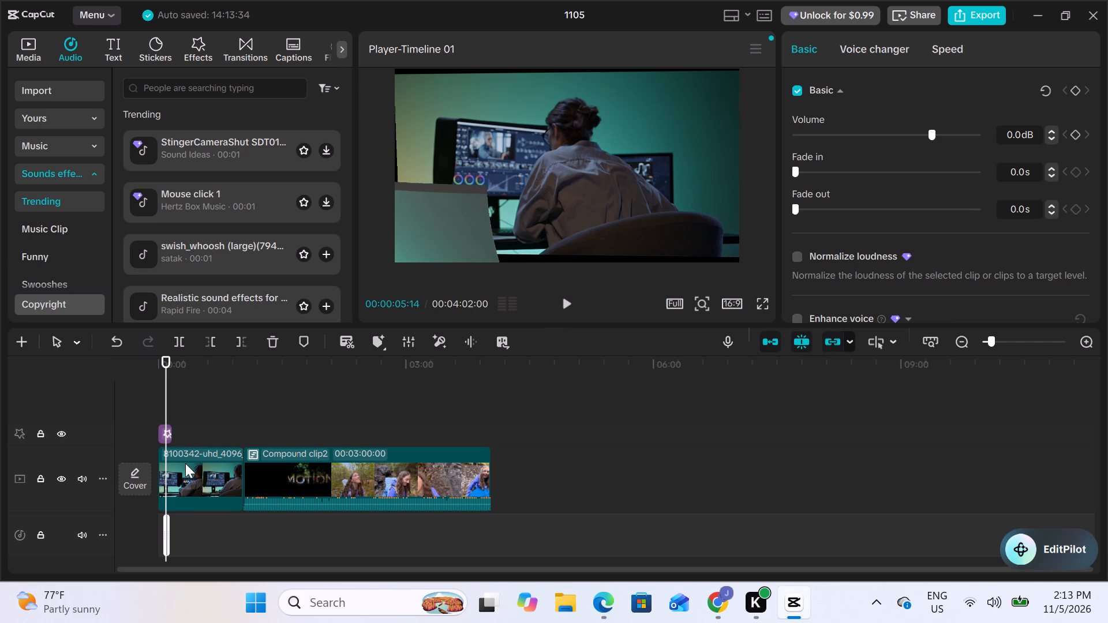
Play the opening footage from the whoosh sound onward and return the playhead to the start of the timeline.
{"action": "left_click", "coordinate": [566, 300]}
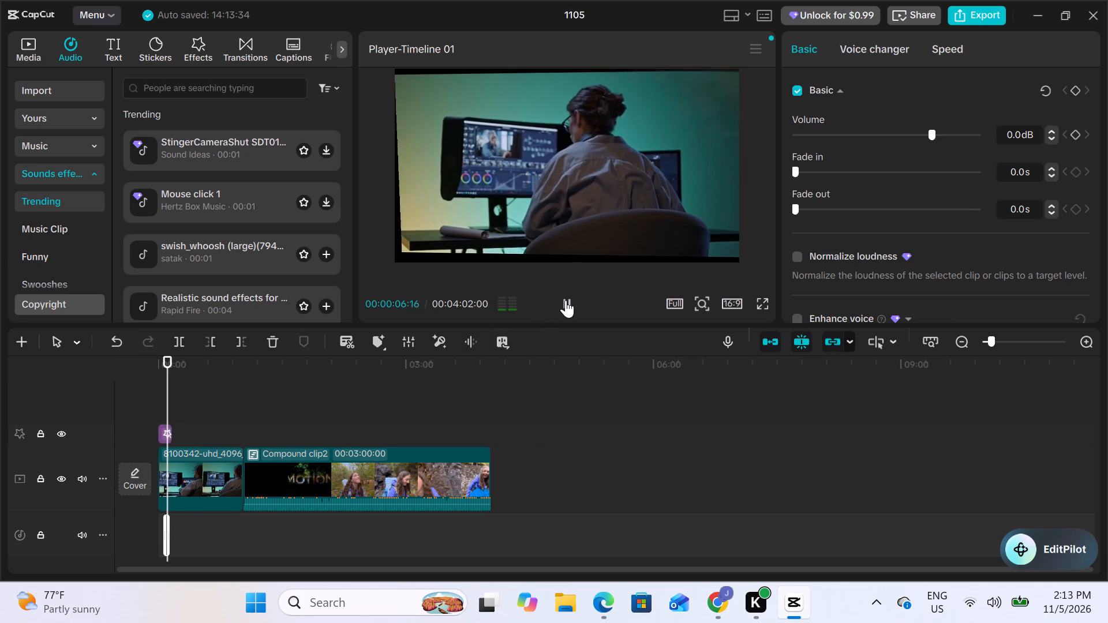
{"action": "left_click", "coordinate": [566, 300]}
{"action": "left_click", "coordinate": [566, 300]}
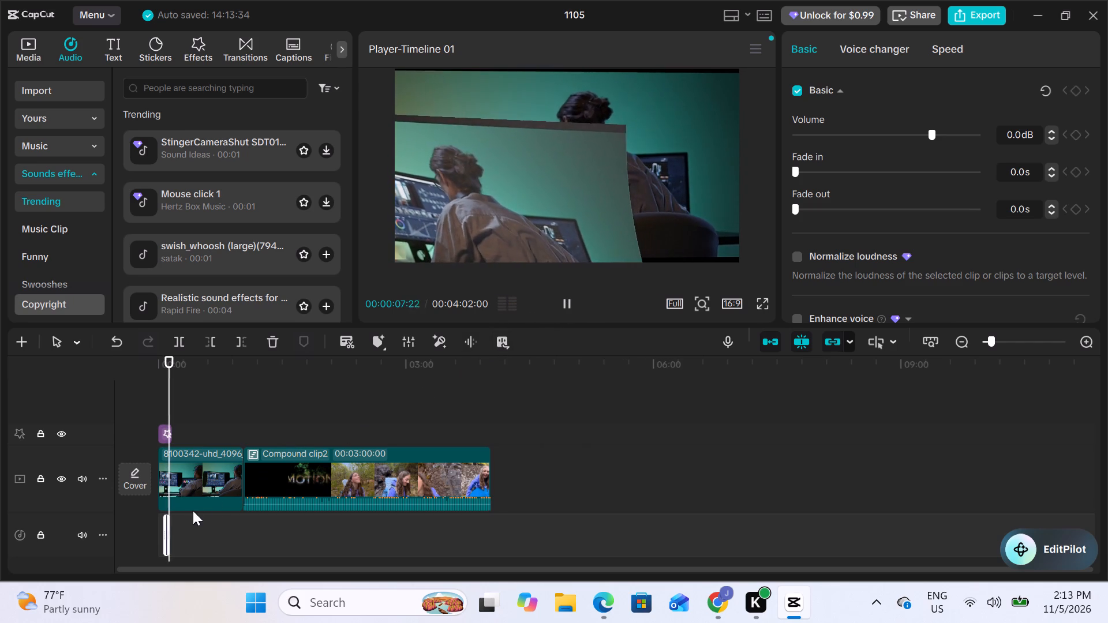
{"action": "left_click_drag", "start_coordinate": [170, 400], "coordinate": [154, 399]}
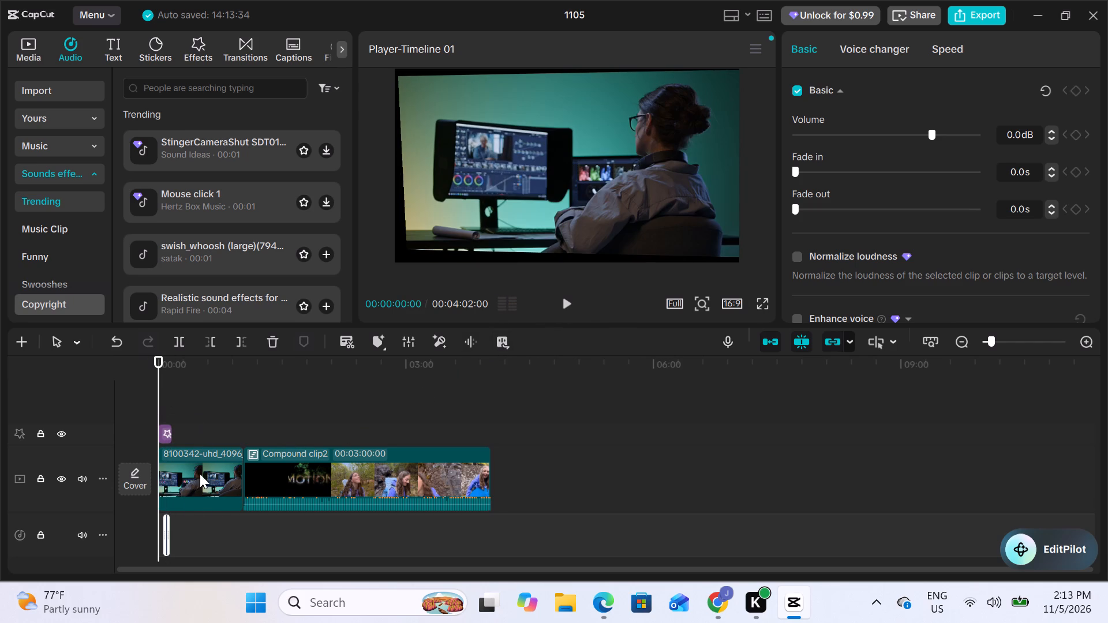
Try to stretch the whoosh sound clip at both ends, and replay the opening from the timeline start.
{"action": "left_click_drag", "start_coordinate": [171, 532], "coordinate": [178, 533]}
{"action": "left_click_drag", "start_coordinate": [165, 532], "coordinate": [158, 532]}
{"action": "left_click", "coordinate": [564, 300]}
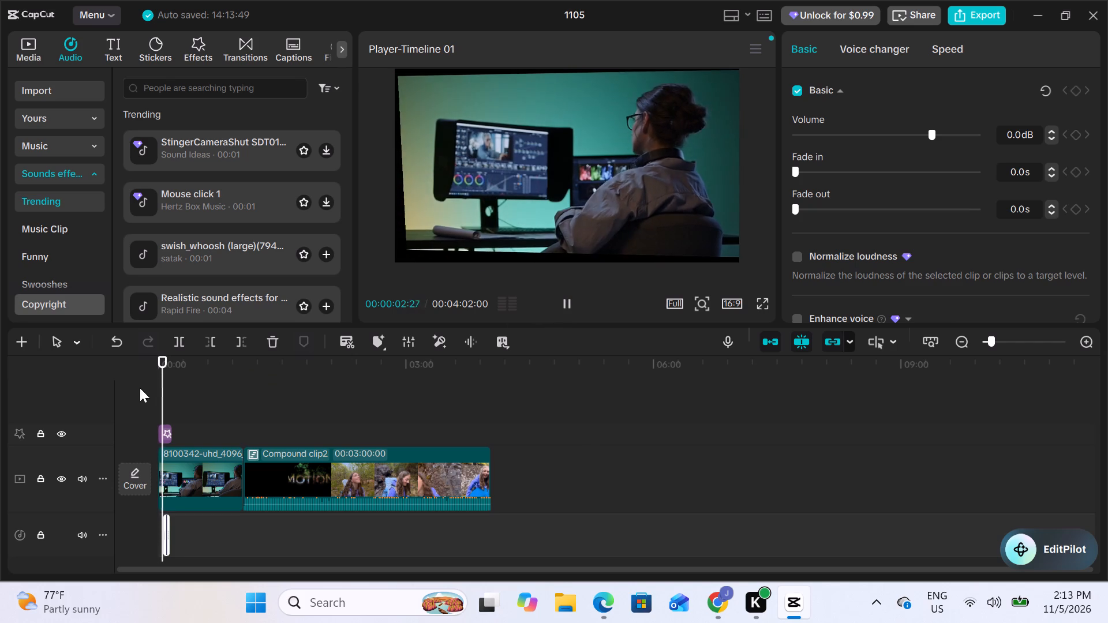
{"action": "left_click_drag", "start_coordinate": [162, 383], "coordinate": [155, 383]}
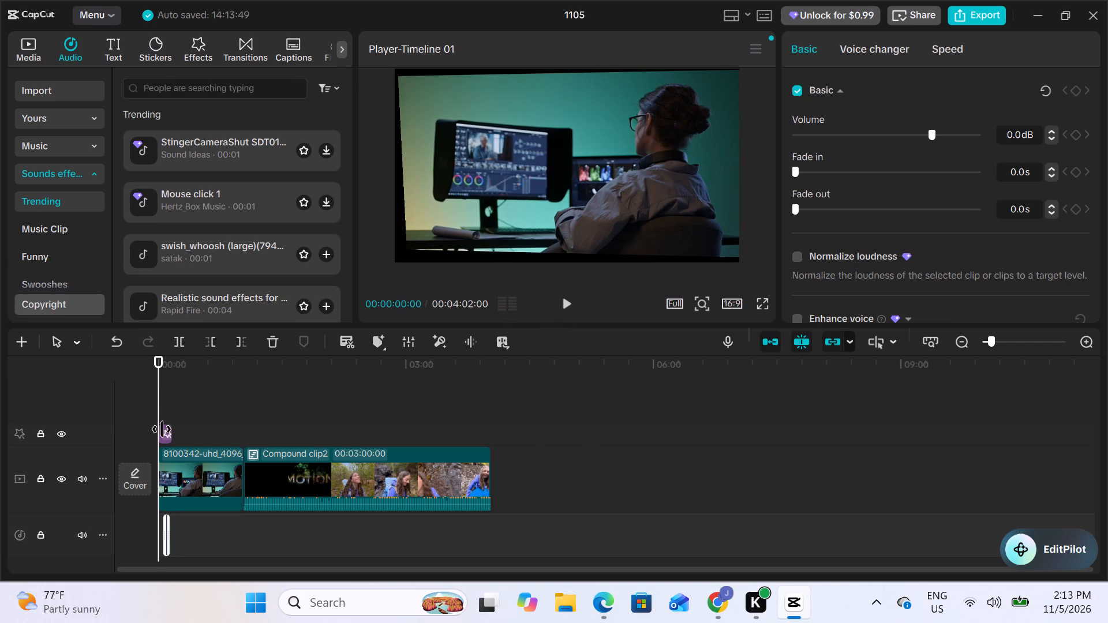
Trim the start of the Fading Peel effect so it begins near the whoosh sound, and preview from the timeline start.
{"action": "left_click", "coordinate": [162, 429]}
{"action": "left_click_drag", "start_coordinate": [162, 429], "coordinate": [167, 430]}
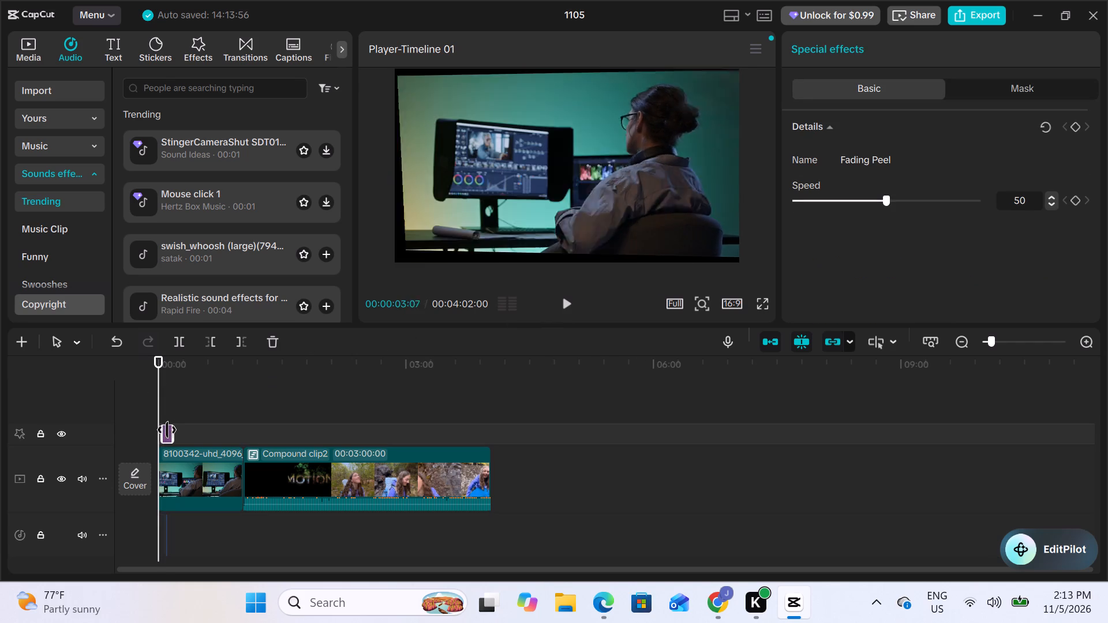
{"action": "left_click_drag", "start_coordinate": [167, 430], "coordinate": [167, 430]}
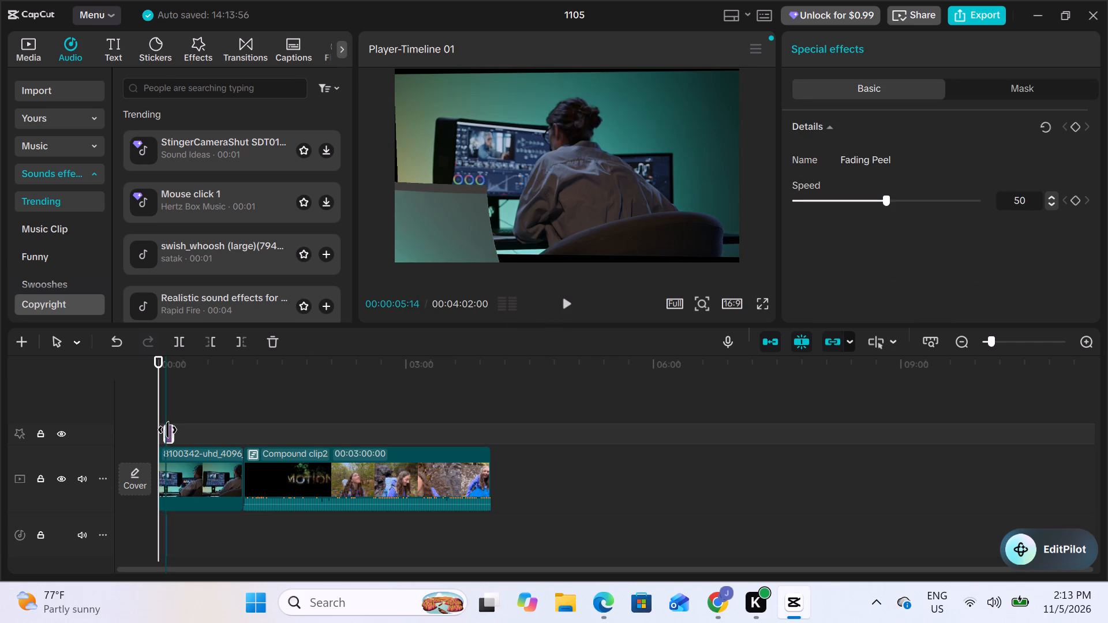
{"action": "left_click_drag", "start_coordinate": [167, 430], "coordinate": [167, 430]}
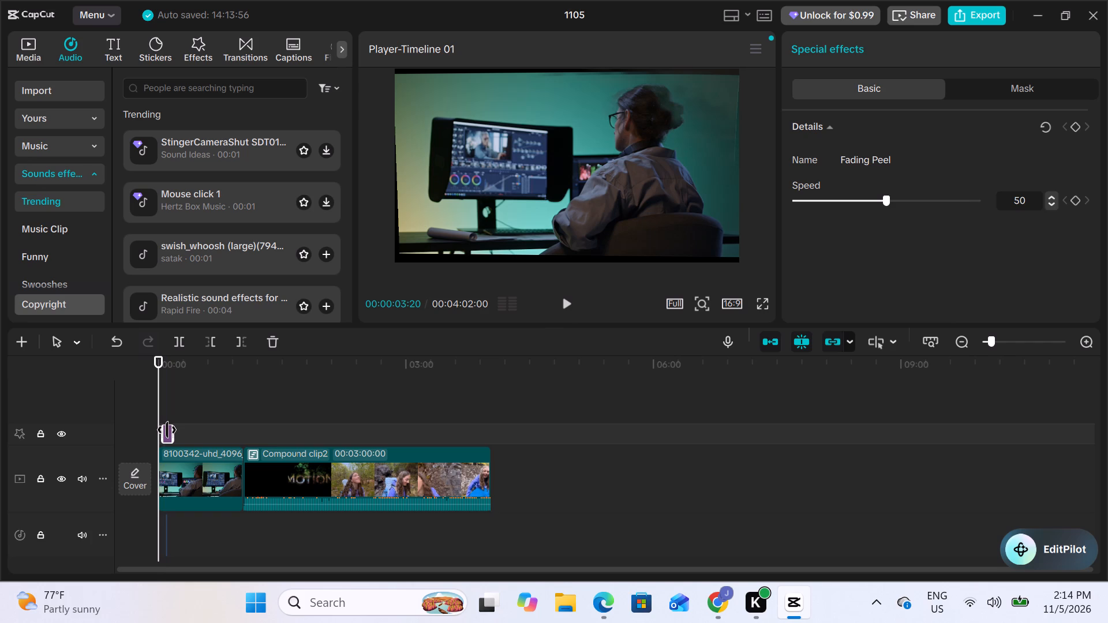
{"action": "left_click_drag", "start_coordinate": [167, 430], "coordinate": [167, 430]}
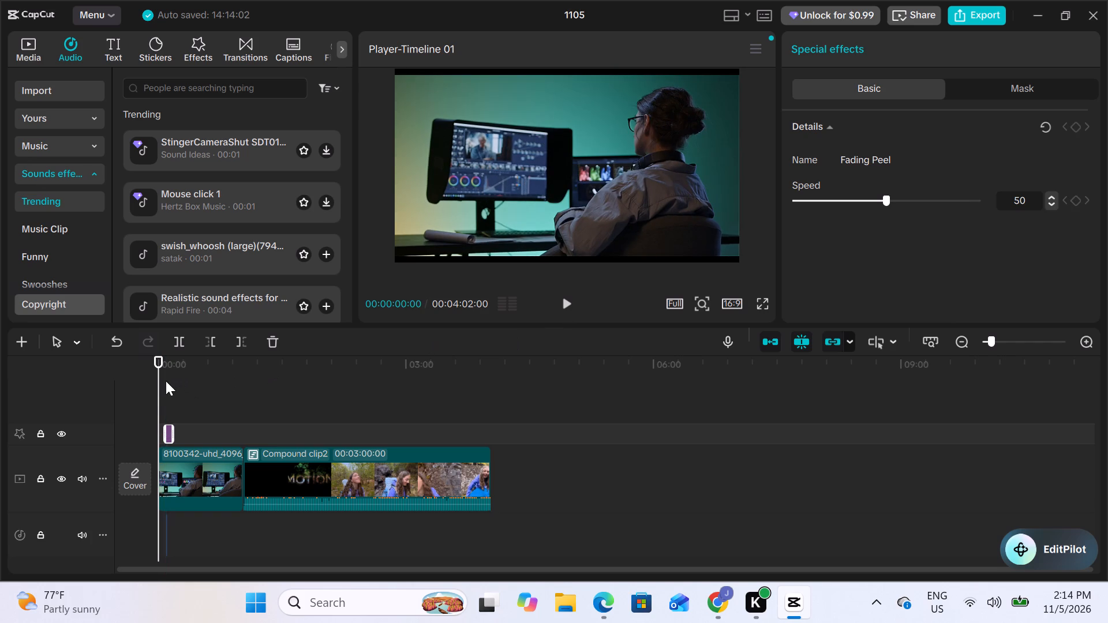
{"action": "left_click", "coordinate": [162, 381]}
{"action": "left_click", "coordinate": [571, 300]}
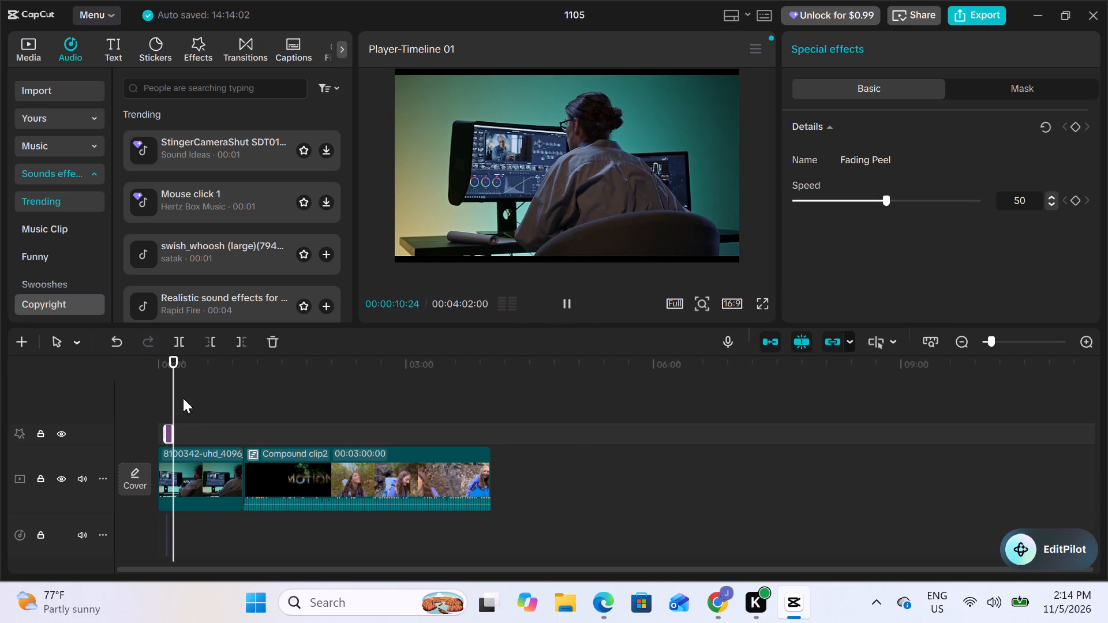
Shorten the end of the Fading Peel effect to a brief burst around the whoosh sound, and replay the opening from the start.
{"action": "left_click", "coordinate": [170, 431]}
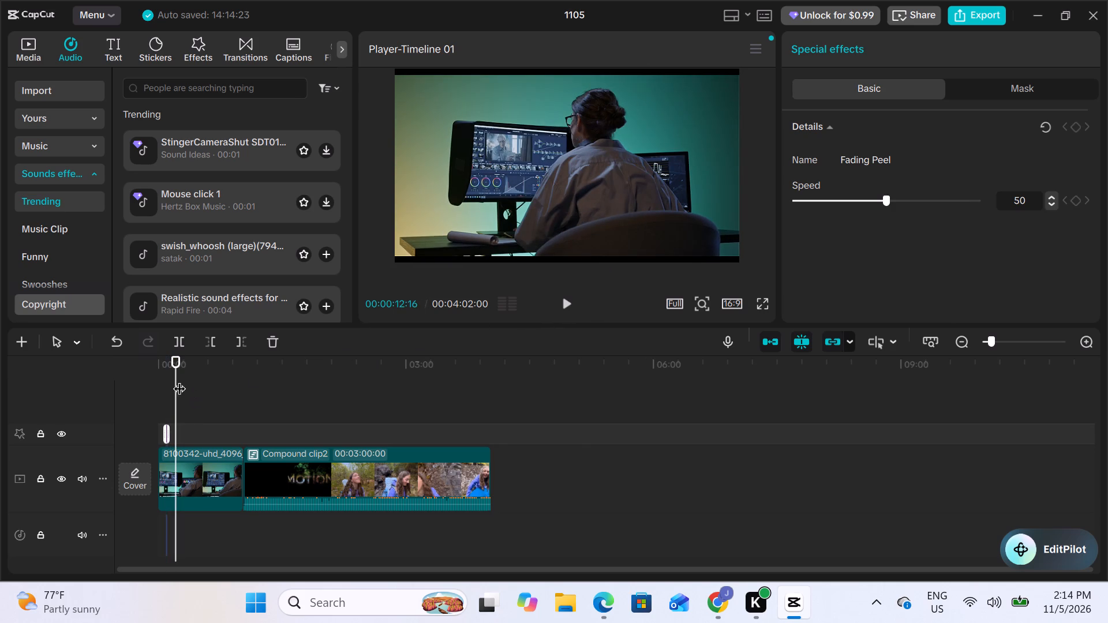
{"action": "left_click_drag", "start_coordinate": [175, 380], "coordinate": [164, 380]}
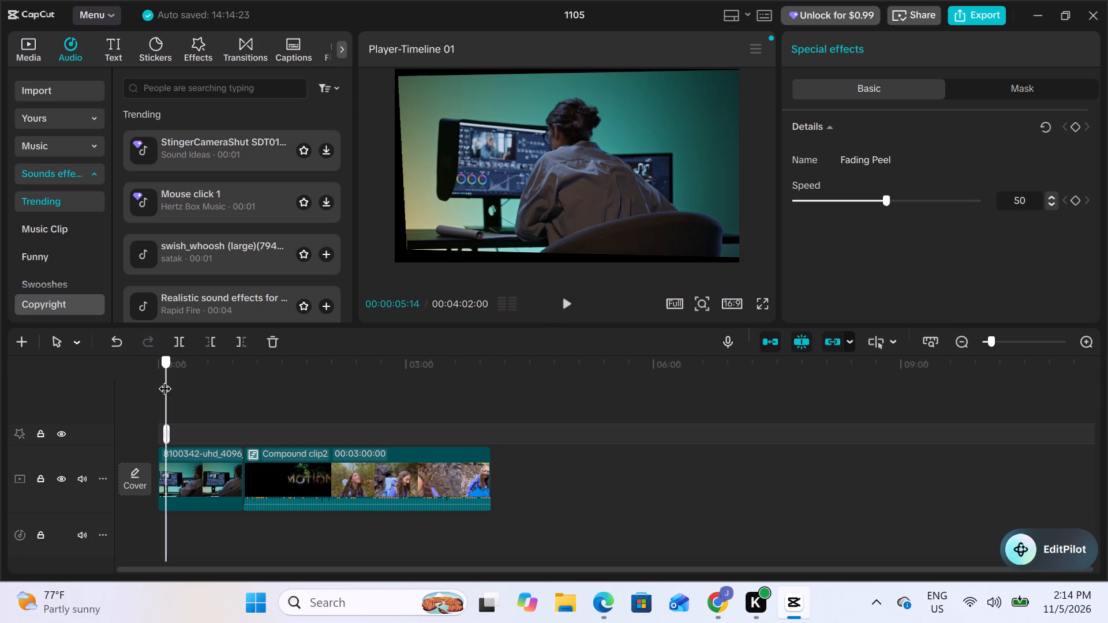
{"action": "left_click_drag", "start_coordinate": [164, 380], "coordinate": [162, 380]}
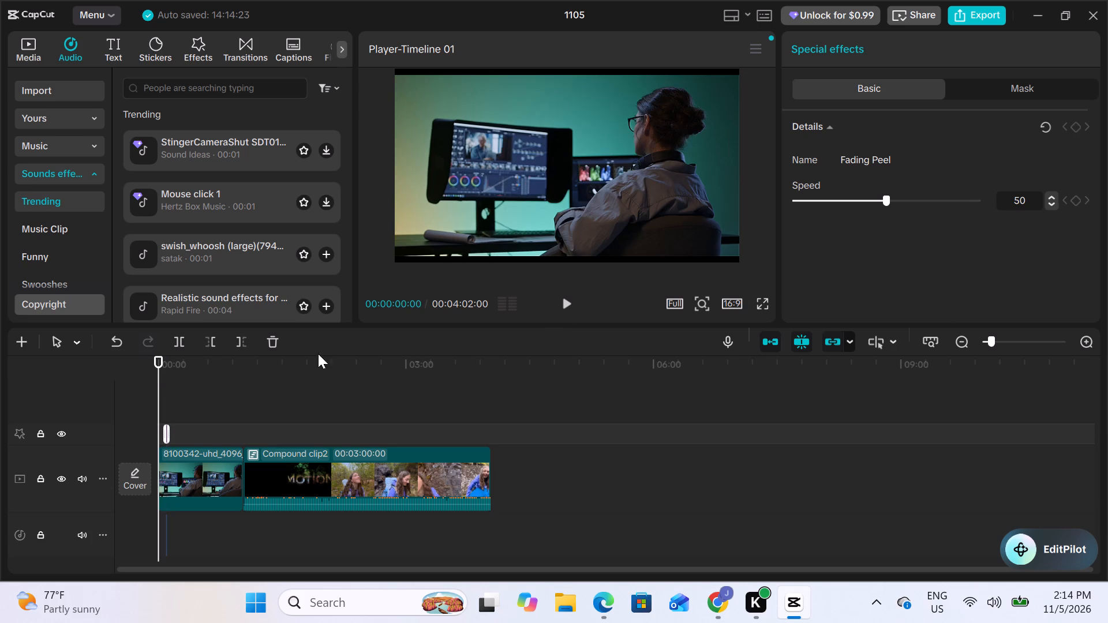
{"action": "left_click", "coordinate": [566, 302]}
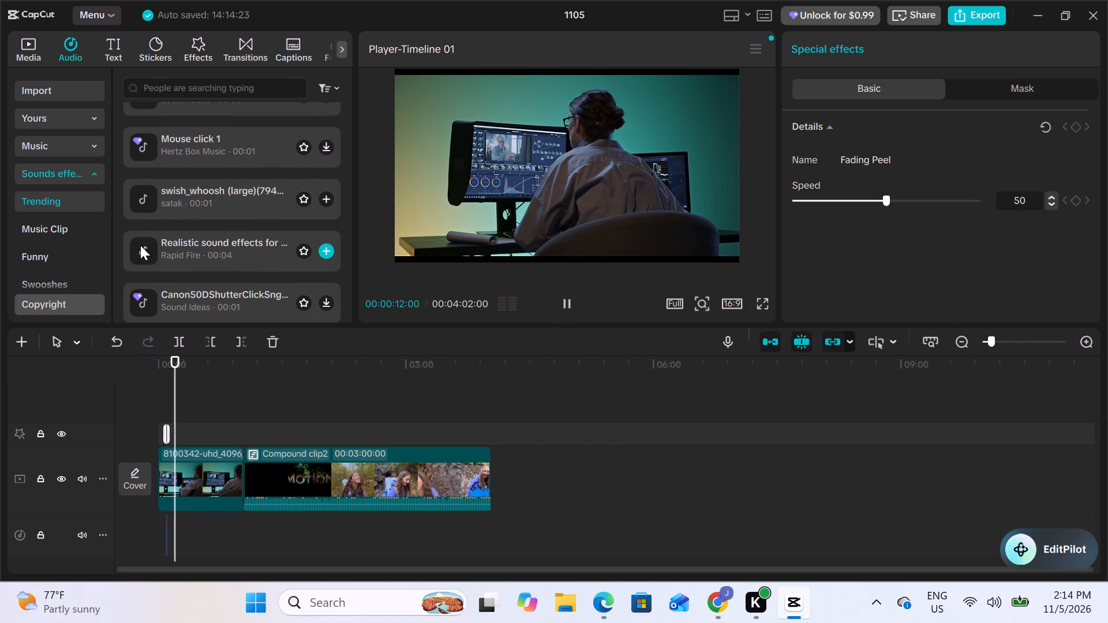
Add the four-second Rapid Fire "Realistic sound effects for ..." clip at 00:00:14:07, and play it back.
{"action": "left_click", "coordinate": [323, 253]}
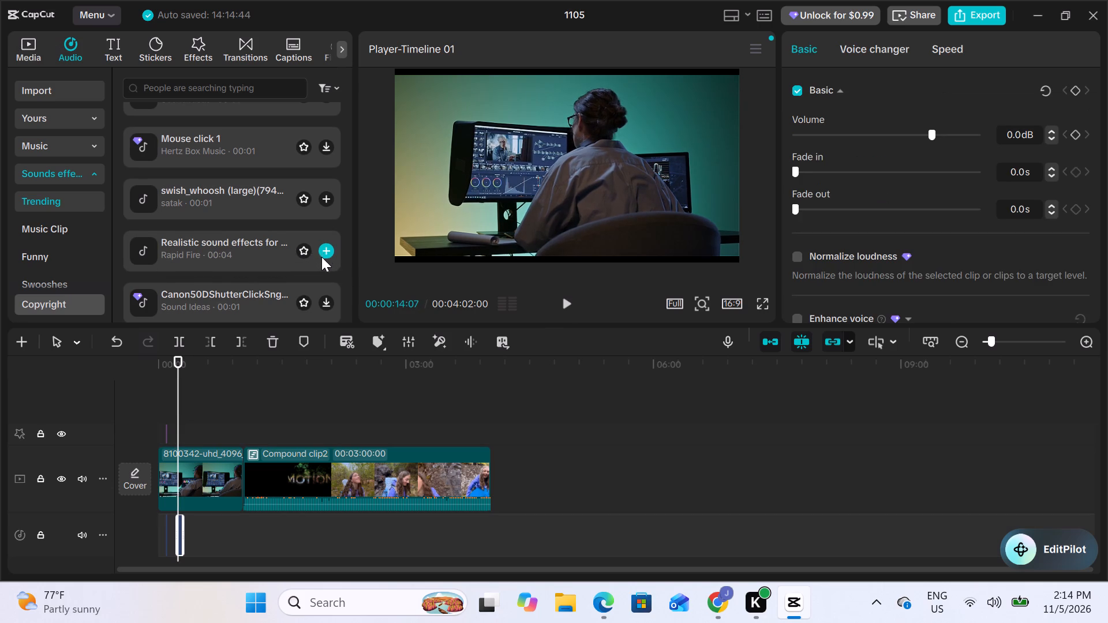
{"action": "left_click", "coordinate": [570, 299]}
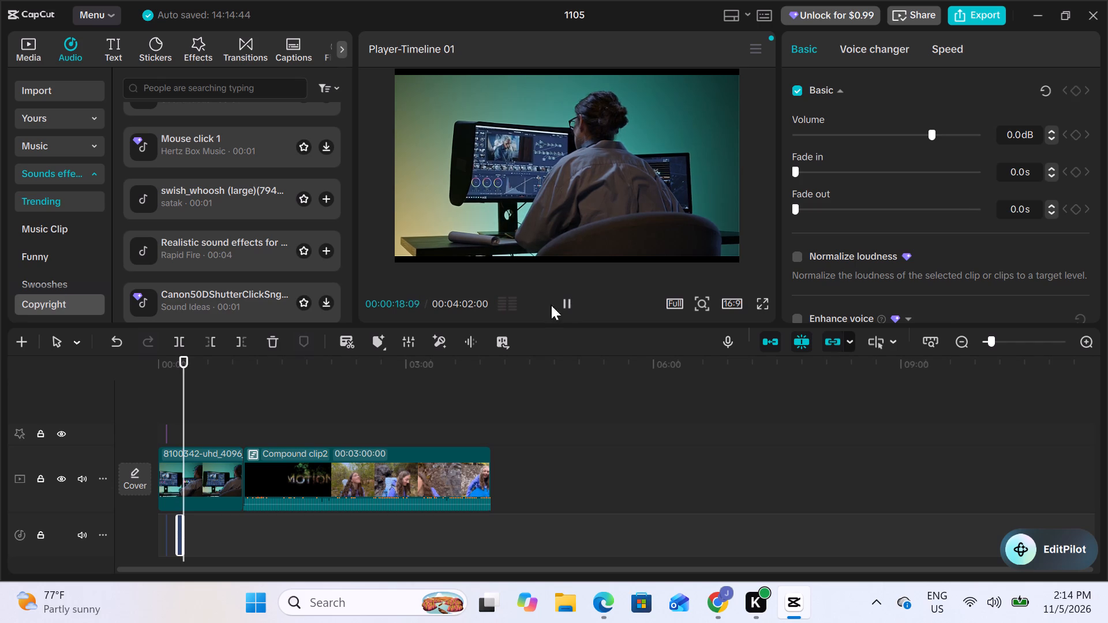
{"action": "left_click", "coordinate": [181, 373]}
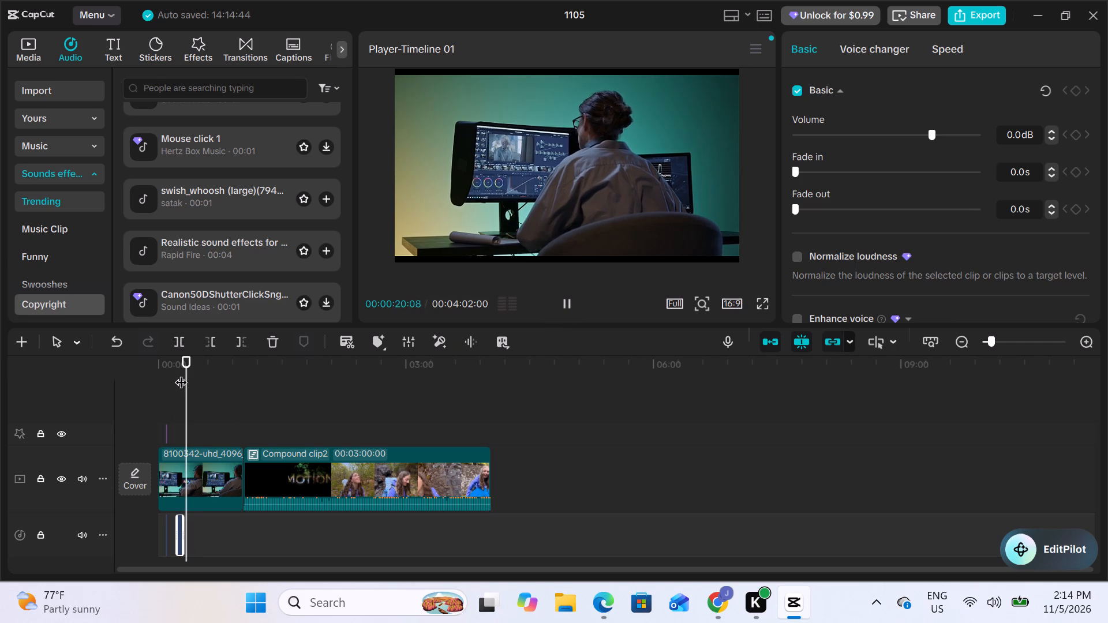
Replay the footage from 00:00:14:07 to listen to the added Rapid Fire sound effect.
{"action": "left_click", "coordinate": [562, 301]}
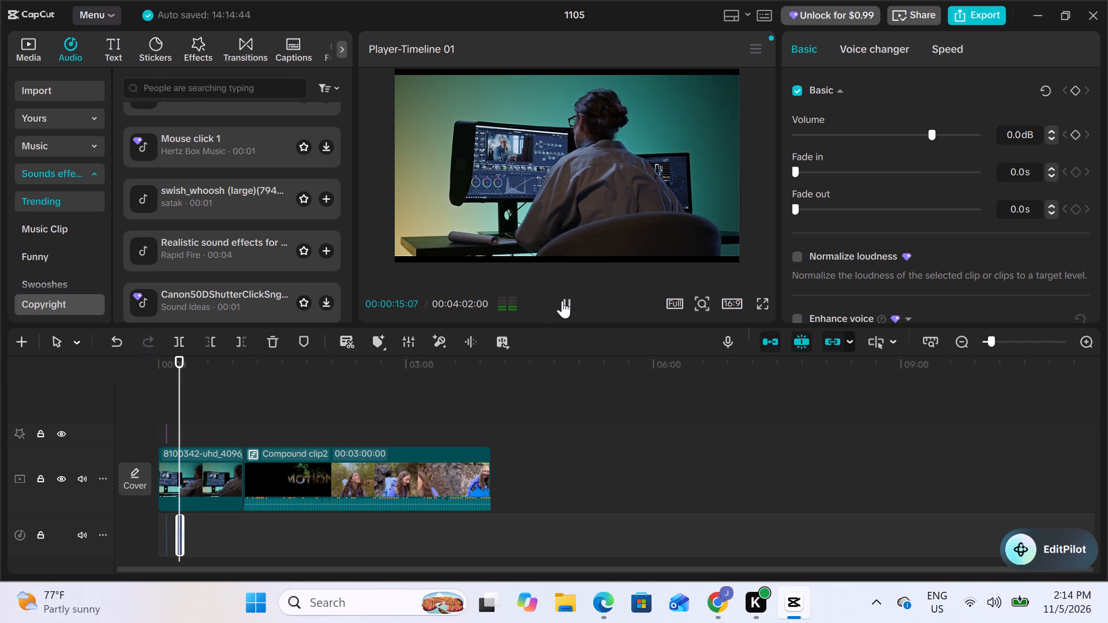
{"action": "left_click", "coordinate": [562, 301]}
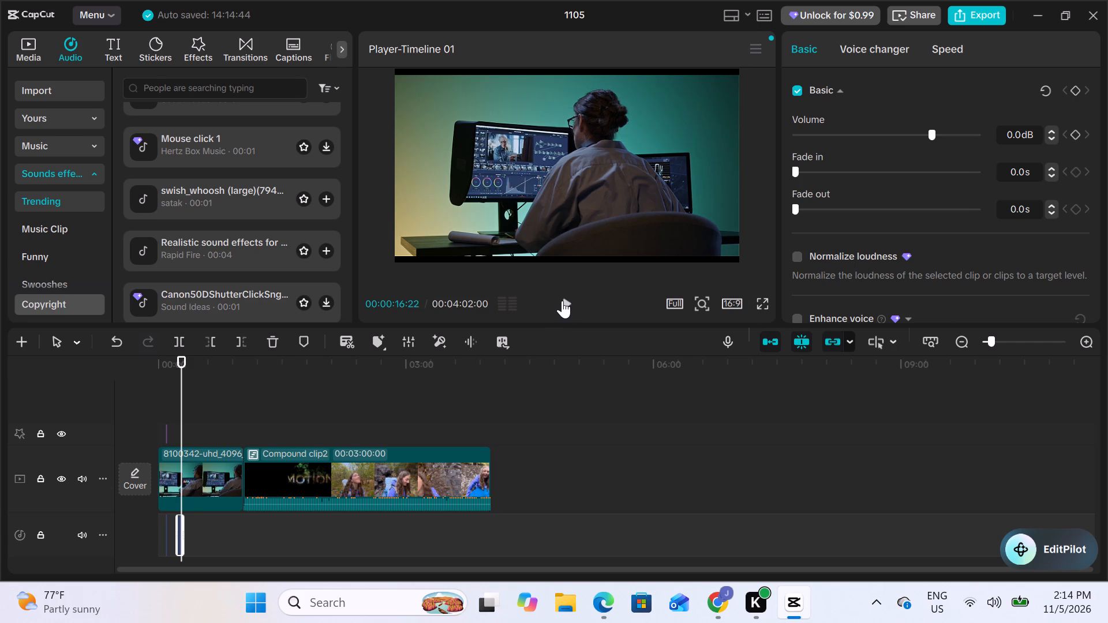
Browse the Trending and Comedy sound effects for another sound that suits the footage.
{"action": "scroll", "coordinate": [204, 239], "scroll_direction": "down", "scroll_amount": 2}
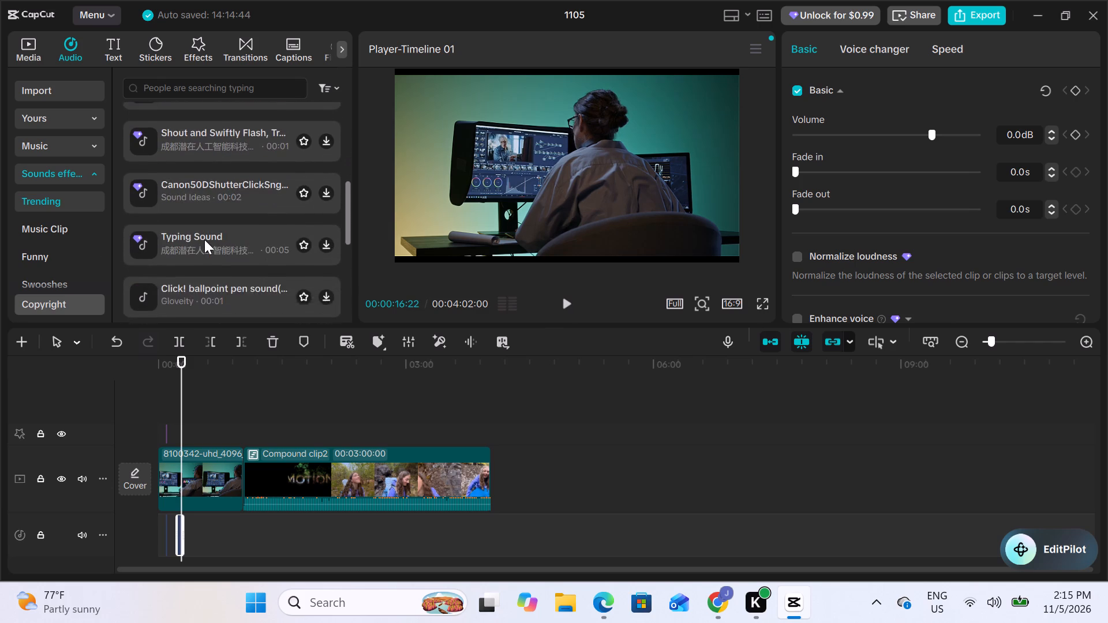
{"action": "scroll", "coordinate": [204, 239], "scroll_direction": "down", "scroll_amount": 1}
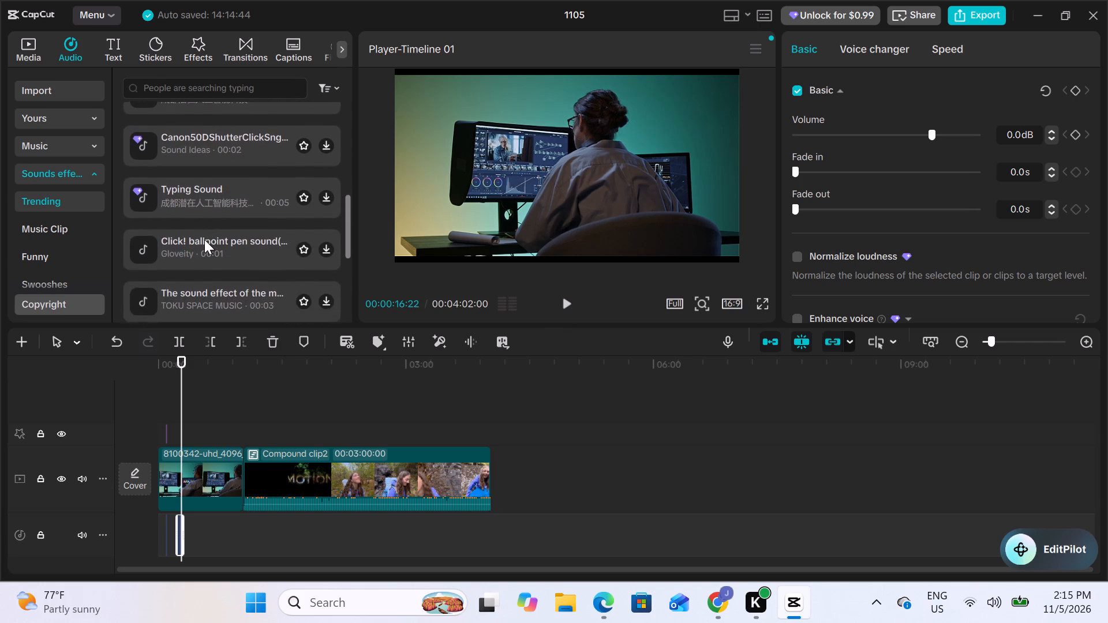
{"action": "scroll", "coordinate": [204, 239], "scroll_direction": "down", "scroll_amount": 1}
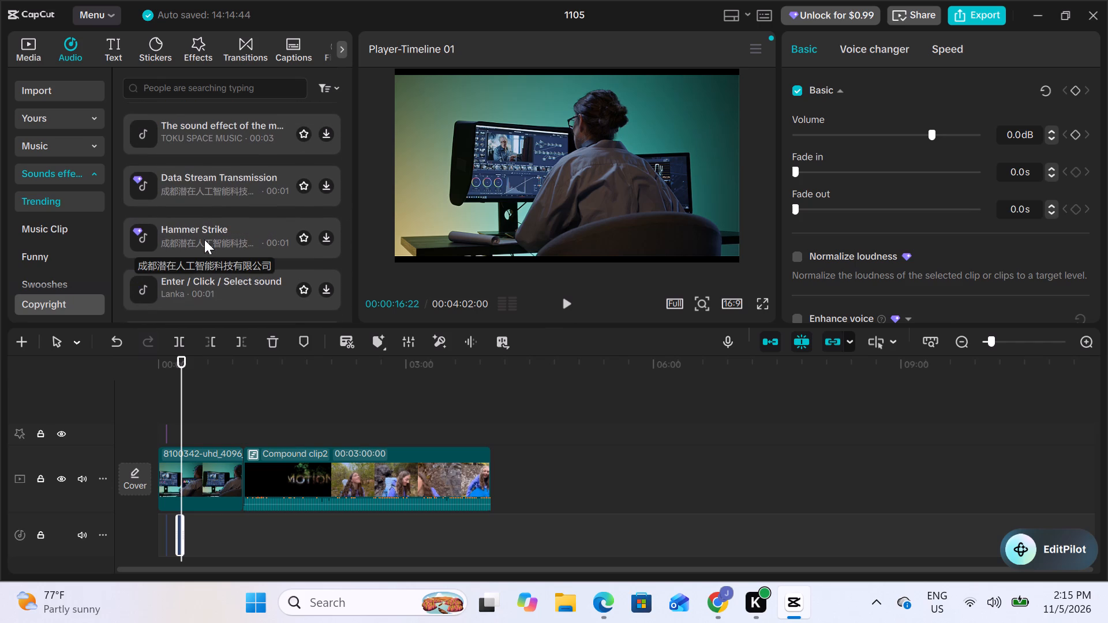
{"action": "scroll", "coordinate": [186, 339], "scroll_direction": "down", "scroll_amount": 1}
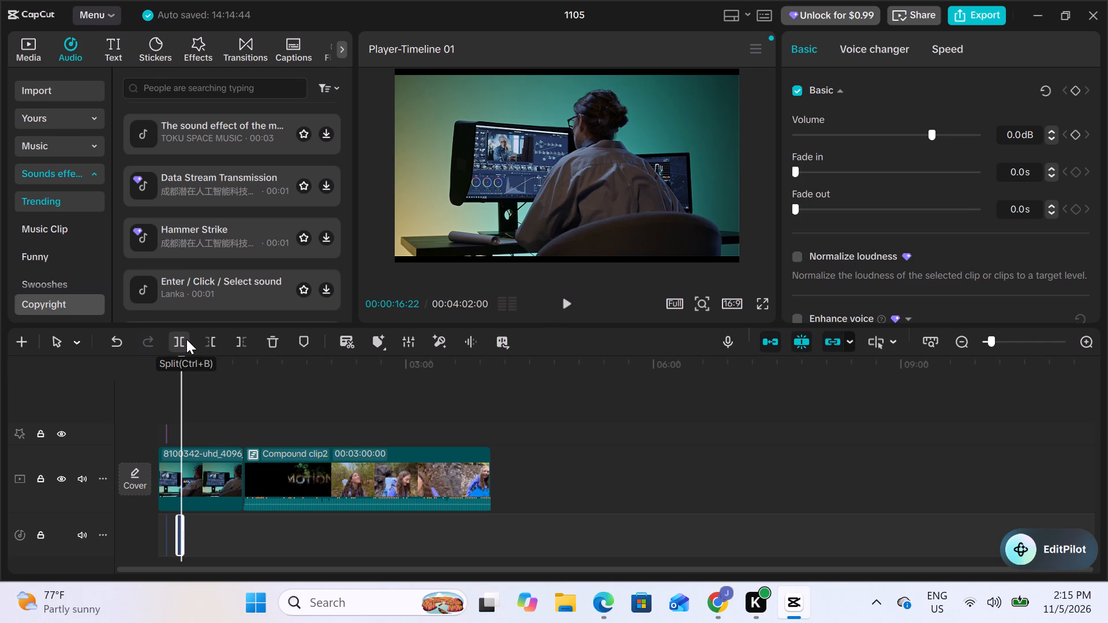
{"action": "scroll", "coordinate": [186, 339], "scroll_direction": "down", "scroll_amount": 1}
{"action": "scroll", "coordinate": [190, 277], "scroll_direction": "down", "scroll_amount": 1}
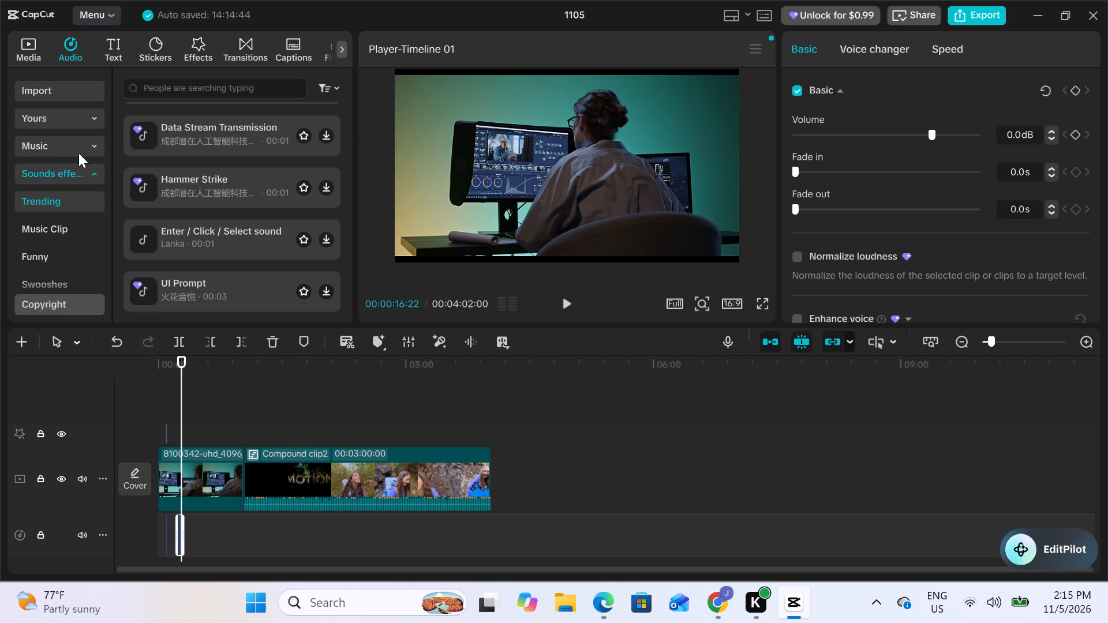
{"action": "scroll", "coordinate": [25, 247], "scroll_direction": "down", "scroll_amount": 2}
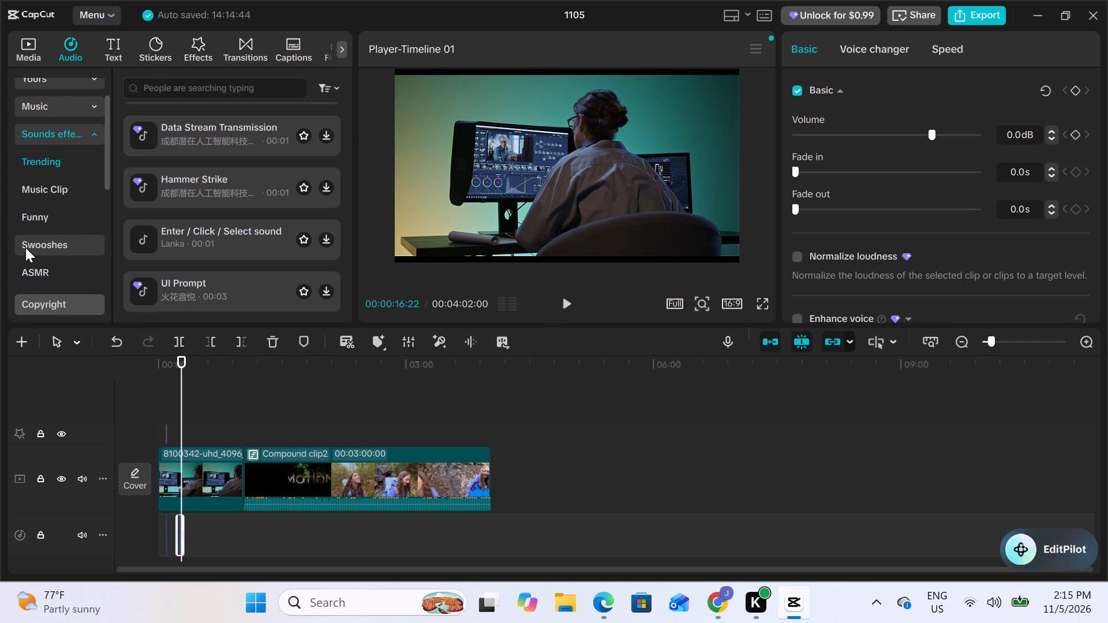
{"action": "scroll", "coordinate": [25, 247], "scroll_direction": "down", "scroll_amount": 1}
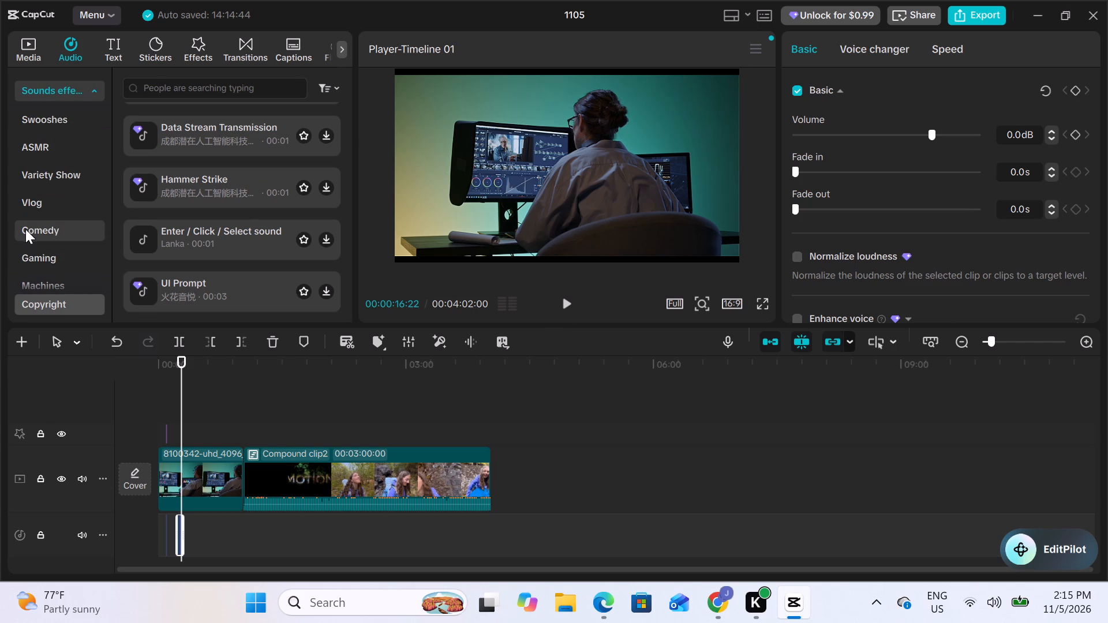
{"action": "left_click", "coordinate": [25, 228]}
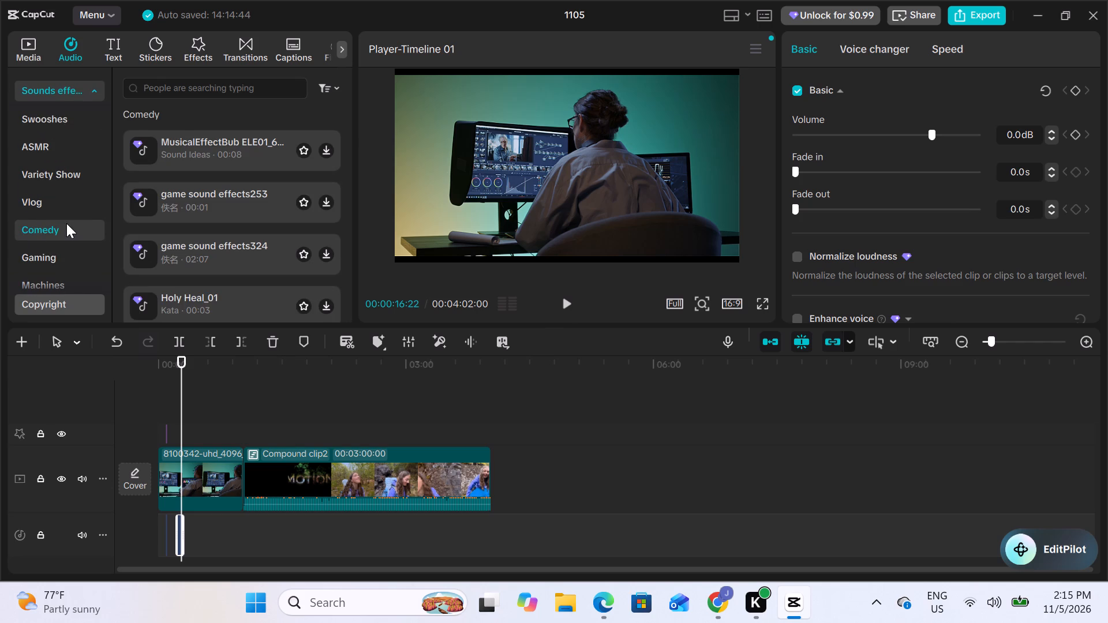
{"action": "scroll", "coordinate": [213, 226], "scroll_direction": "down", "scroll_amount": 1}
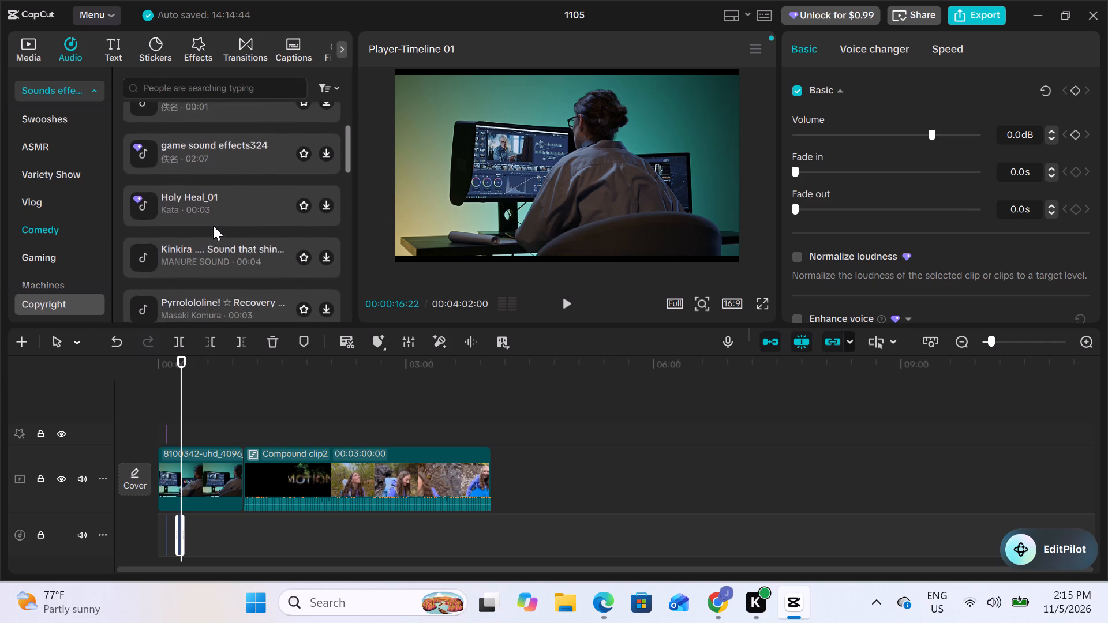
{"action": "scroll", "coordinate": [213, 226], "scroll_direction": "down", "scroll_amount": 1}
{"action": "scroll", "coordinate": [213, 226], "scroll_direction": "up", "scroll_amount": 2}
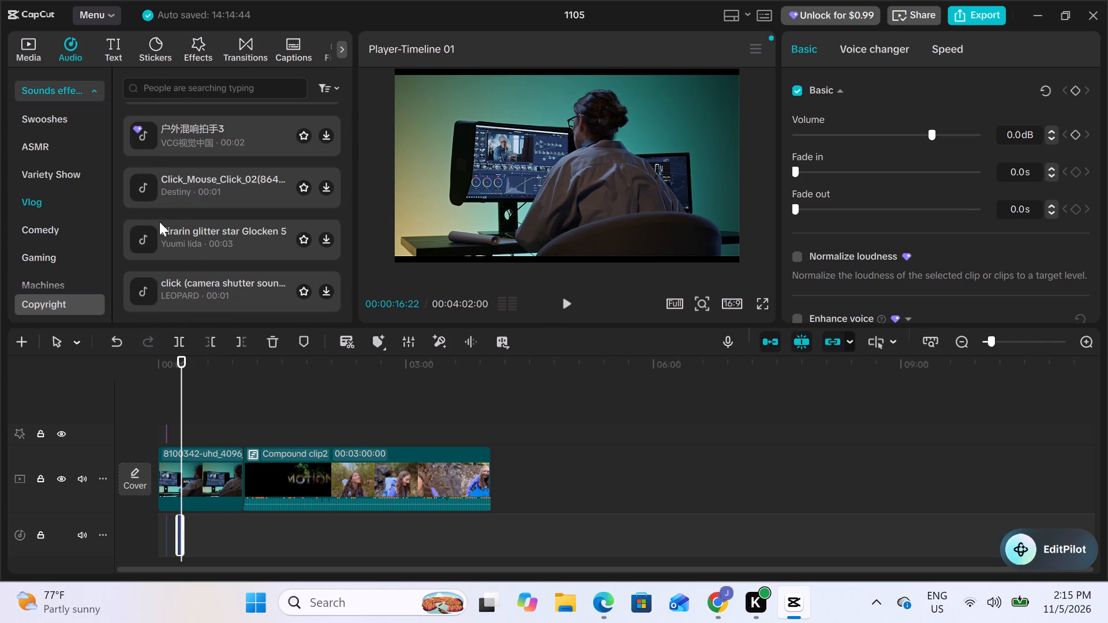
{"action": "left_click", "coordinate": [55, 235]}
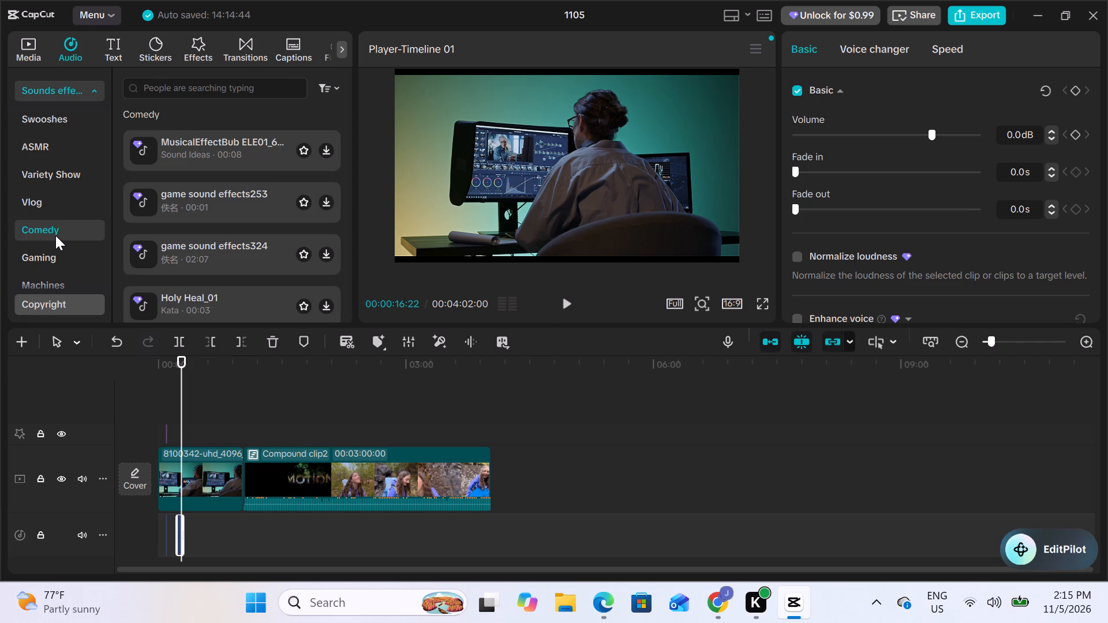
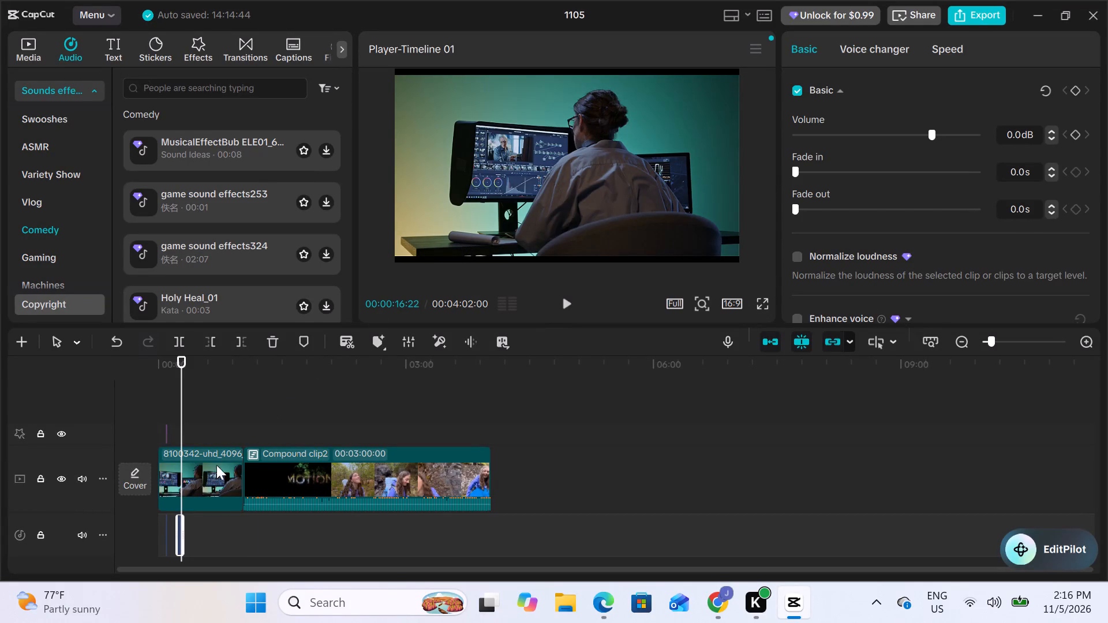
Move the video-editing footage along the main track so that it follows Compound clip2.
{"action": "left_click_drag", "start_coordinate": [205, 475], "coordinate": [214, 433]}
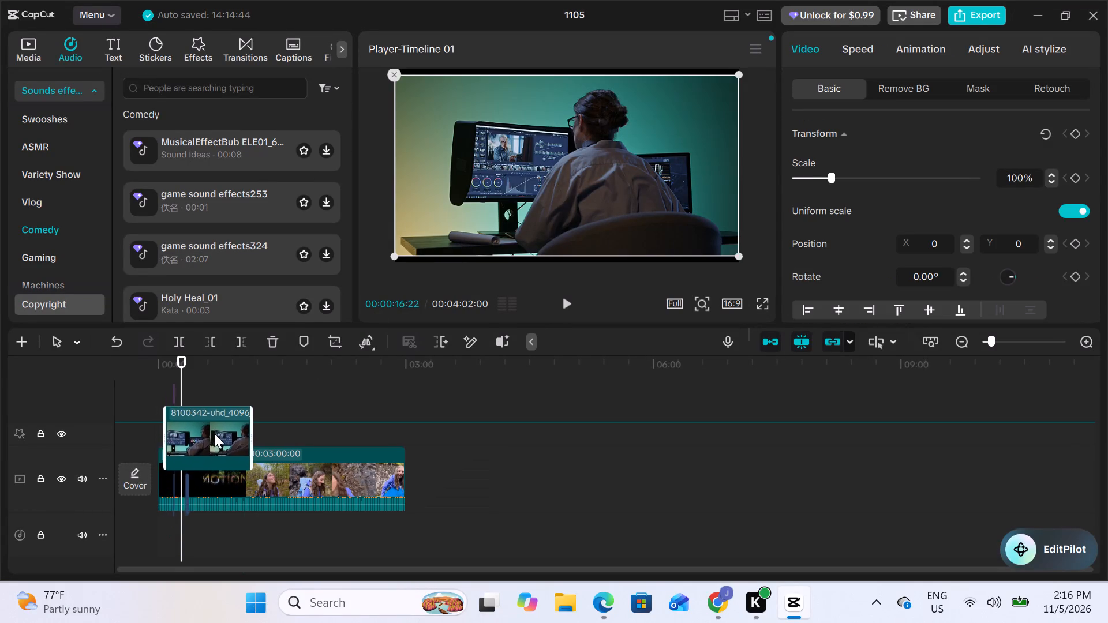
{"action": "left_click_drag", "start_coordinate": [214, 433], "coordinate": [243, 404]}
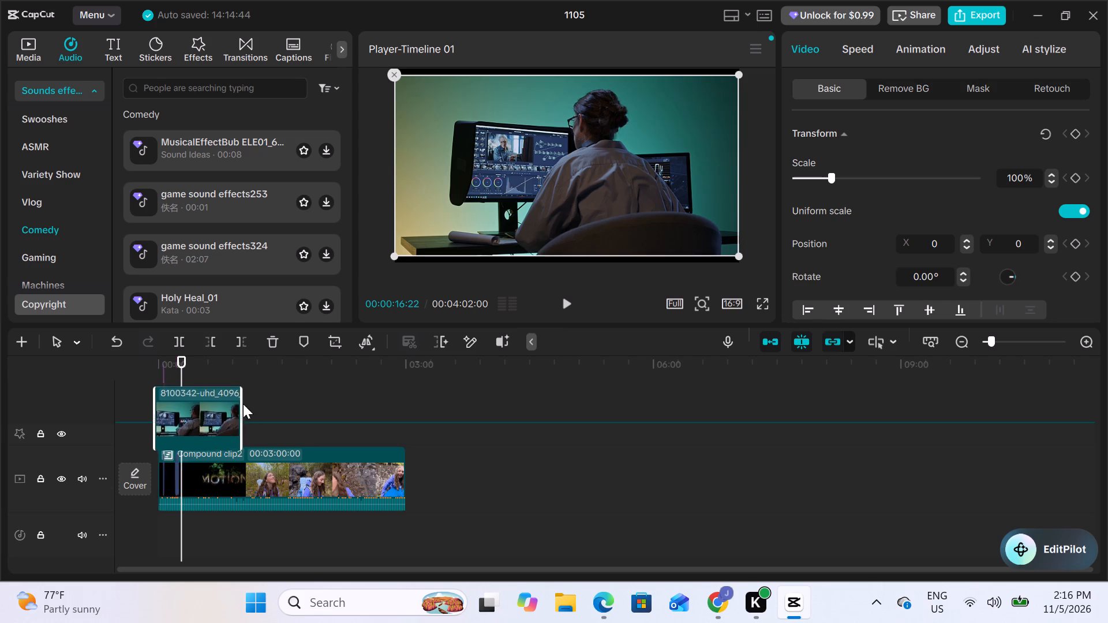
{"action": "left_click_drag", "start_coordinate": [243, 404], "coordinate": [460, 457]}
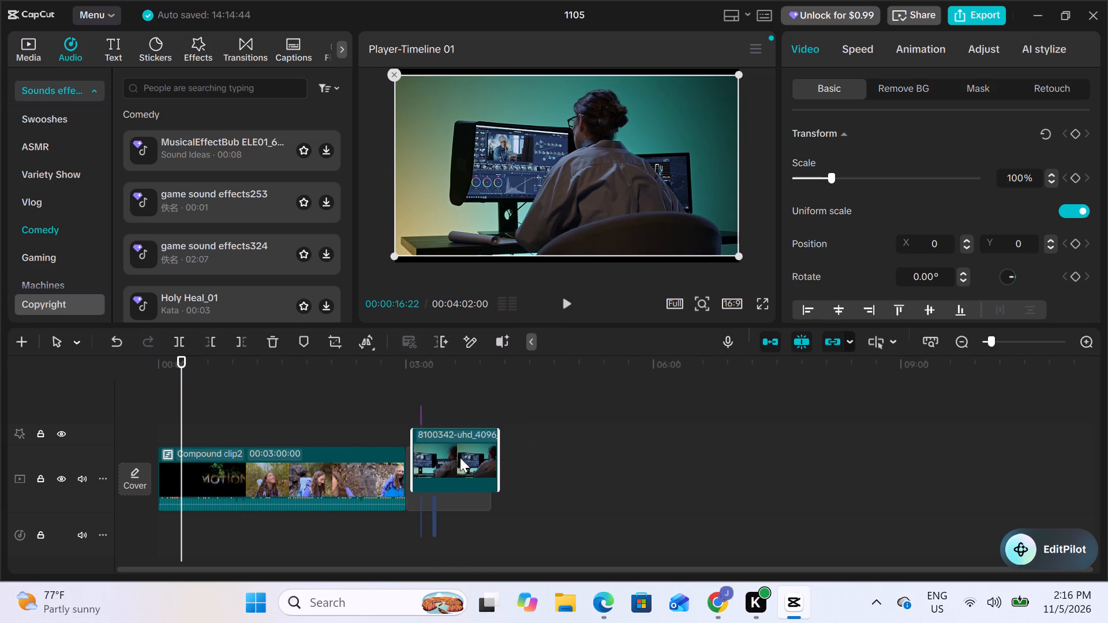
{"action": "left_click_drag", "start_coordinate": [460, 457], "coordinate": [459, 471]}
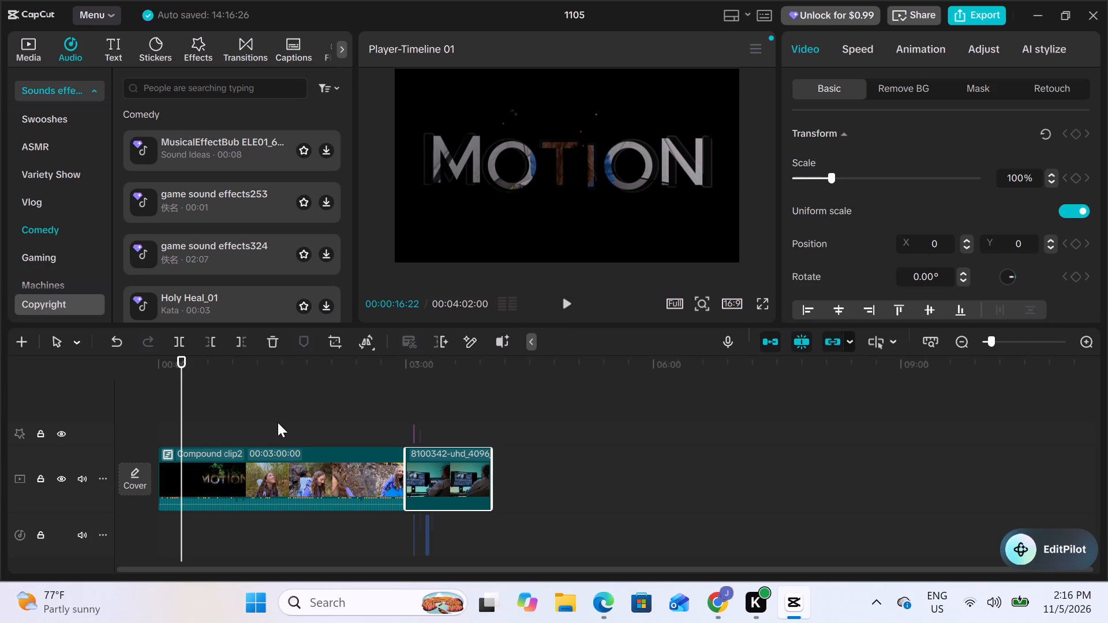
Move the video-editing footage onto an overlay track above Compound clip2, aligned with the timeline start.
{"action": "left_click_drag", "start_coordinate": [453, 478], "coordinate": [208, 416]}
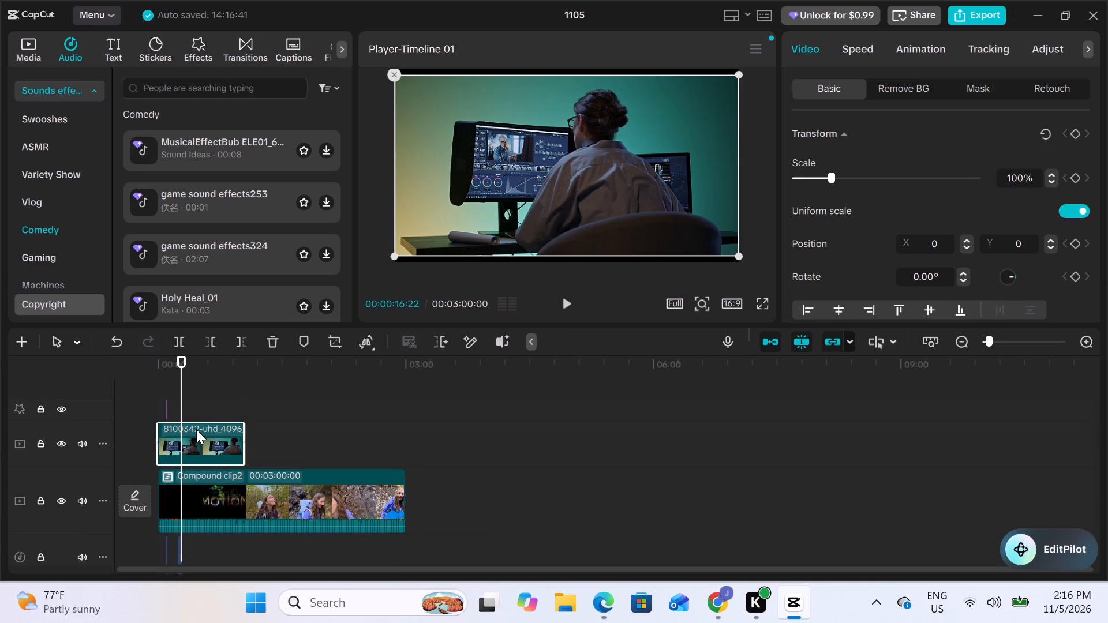
{"action": "left_click", "coordinate": [196, 429]}
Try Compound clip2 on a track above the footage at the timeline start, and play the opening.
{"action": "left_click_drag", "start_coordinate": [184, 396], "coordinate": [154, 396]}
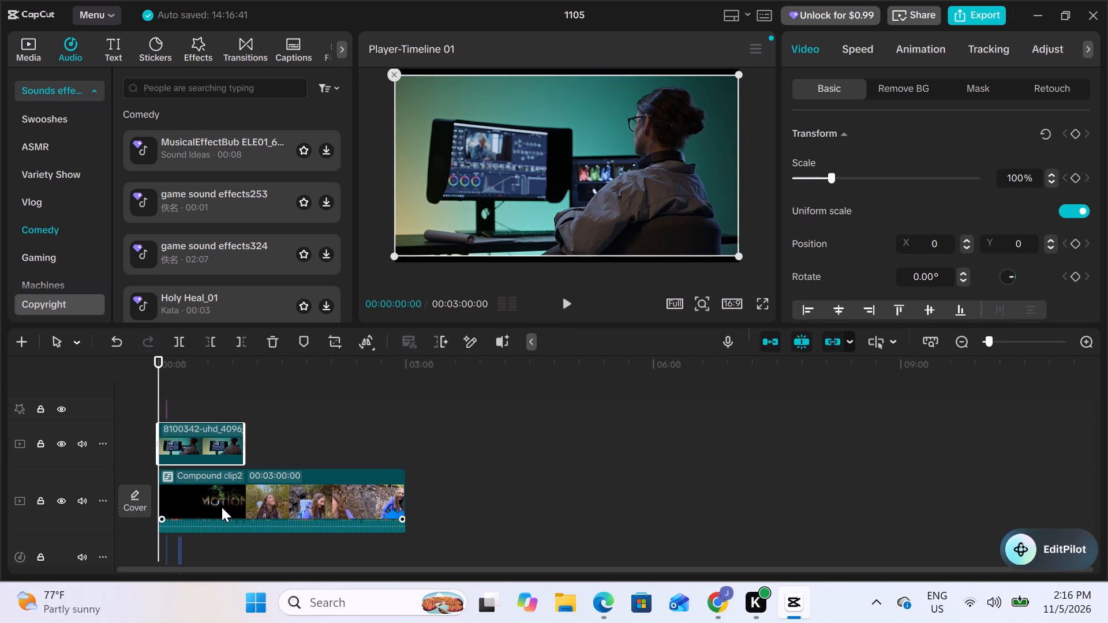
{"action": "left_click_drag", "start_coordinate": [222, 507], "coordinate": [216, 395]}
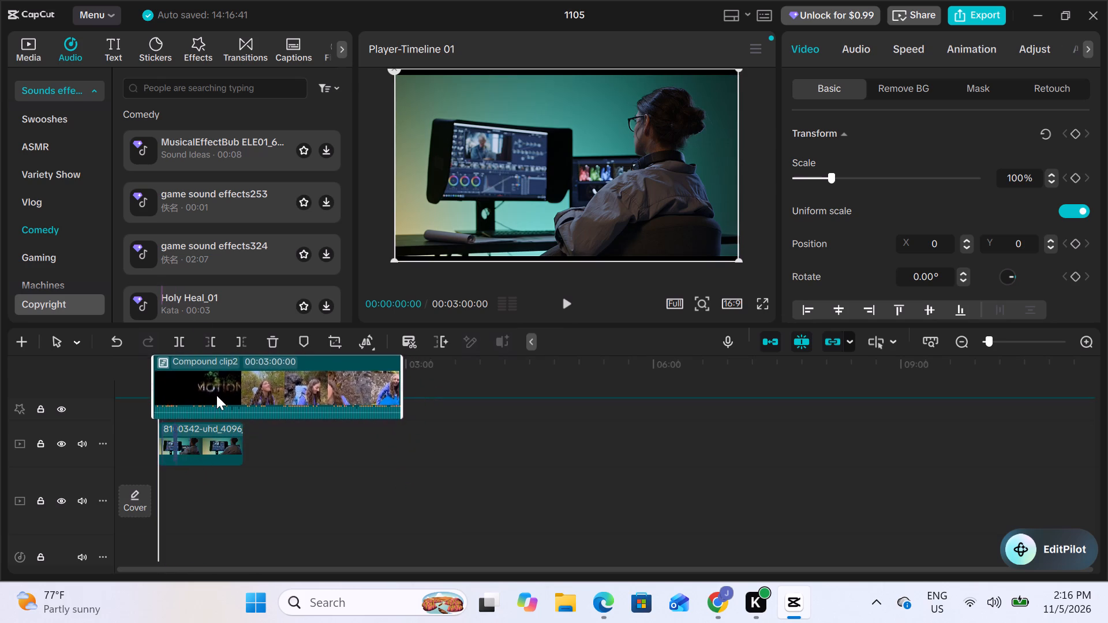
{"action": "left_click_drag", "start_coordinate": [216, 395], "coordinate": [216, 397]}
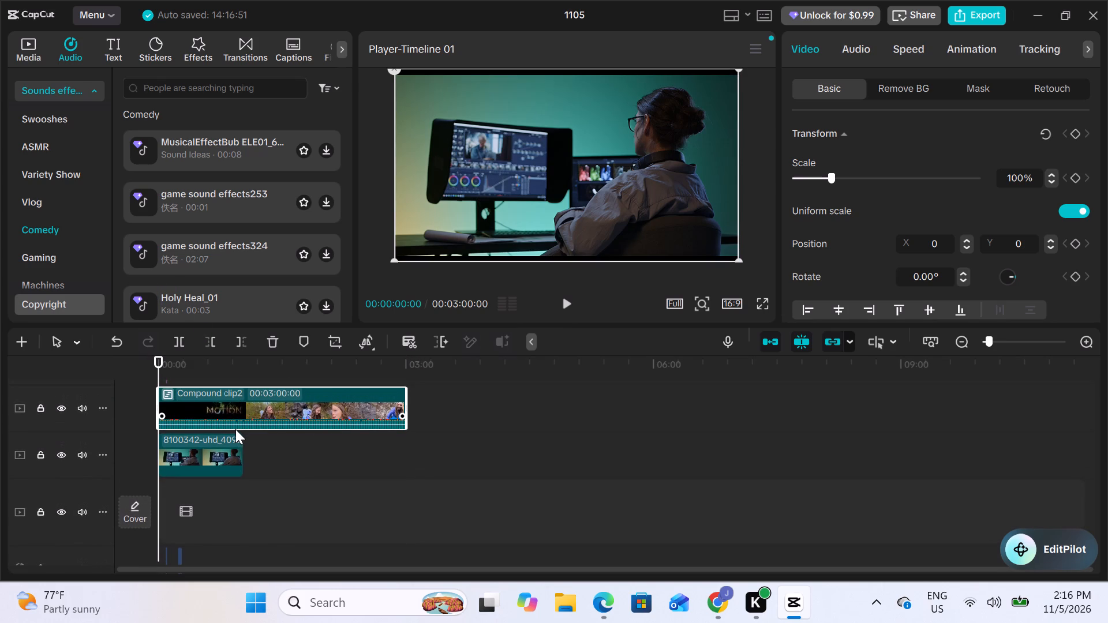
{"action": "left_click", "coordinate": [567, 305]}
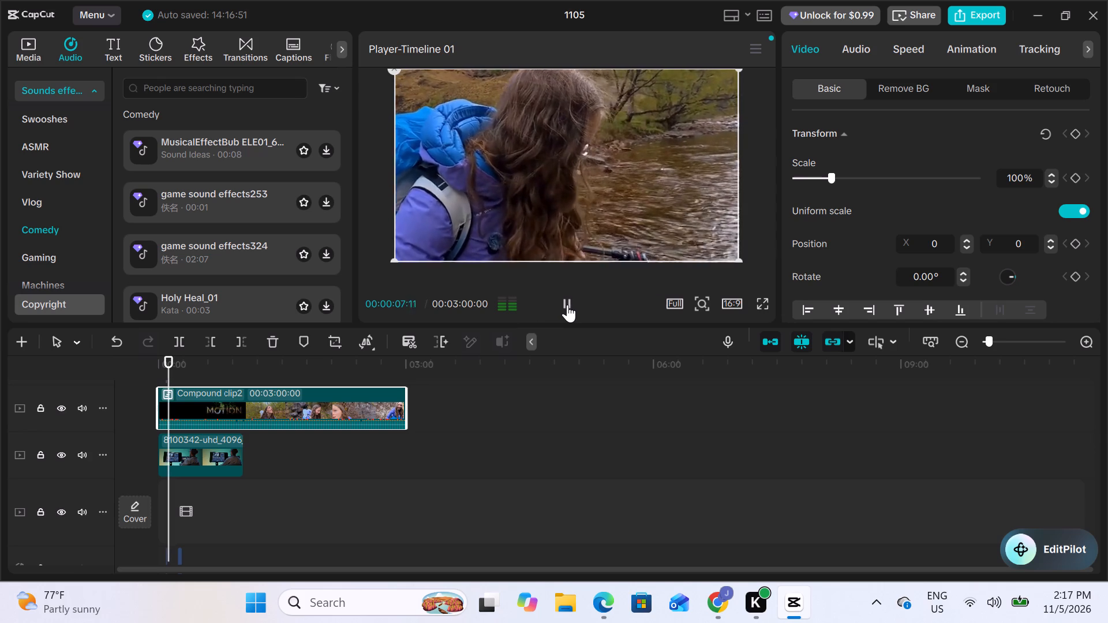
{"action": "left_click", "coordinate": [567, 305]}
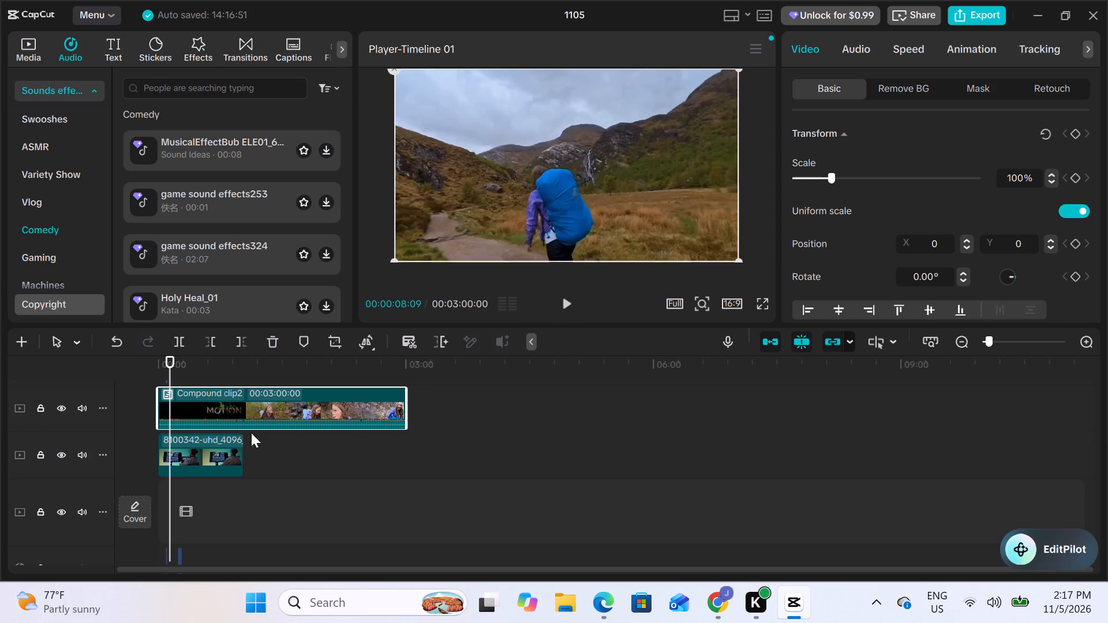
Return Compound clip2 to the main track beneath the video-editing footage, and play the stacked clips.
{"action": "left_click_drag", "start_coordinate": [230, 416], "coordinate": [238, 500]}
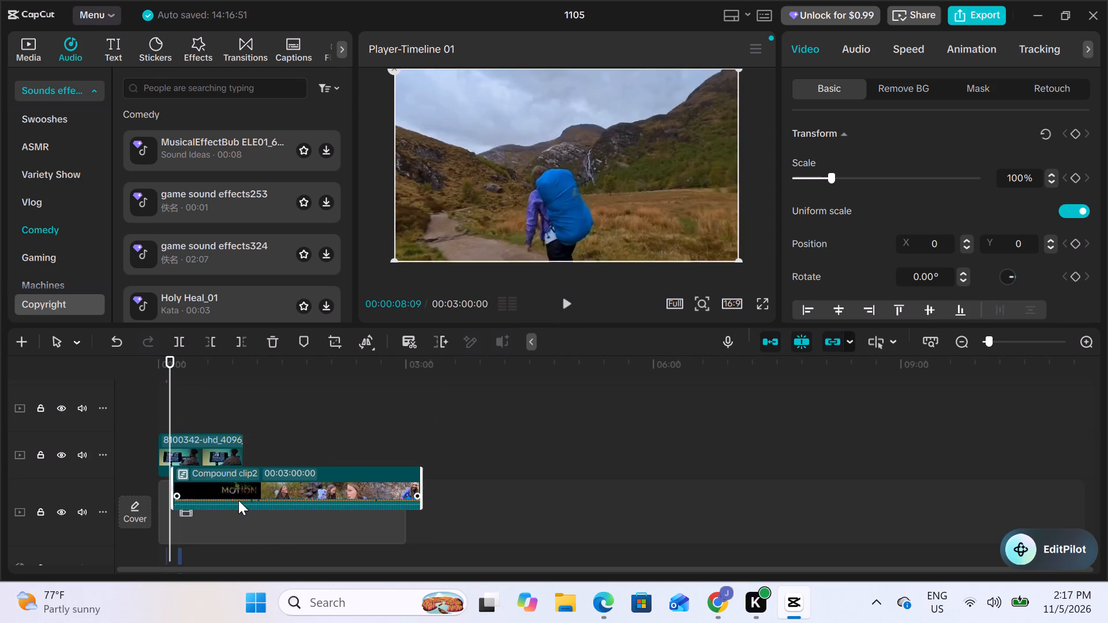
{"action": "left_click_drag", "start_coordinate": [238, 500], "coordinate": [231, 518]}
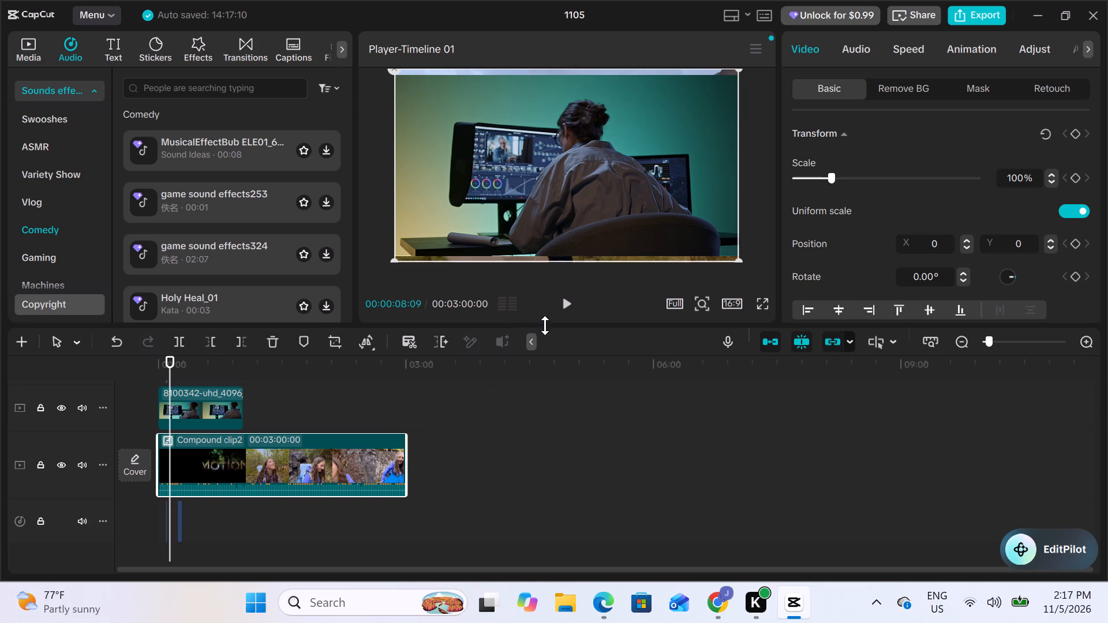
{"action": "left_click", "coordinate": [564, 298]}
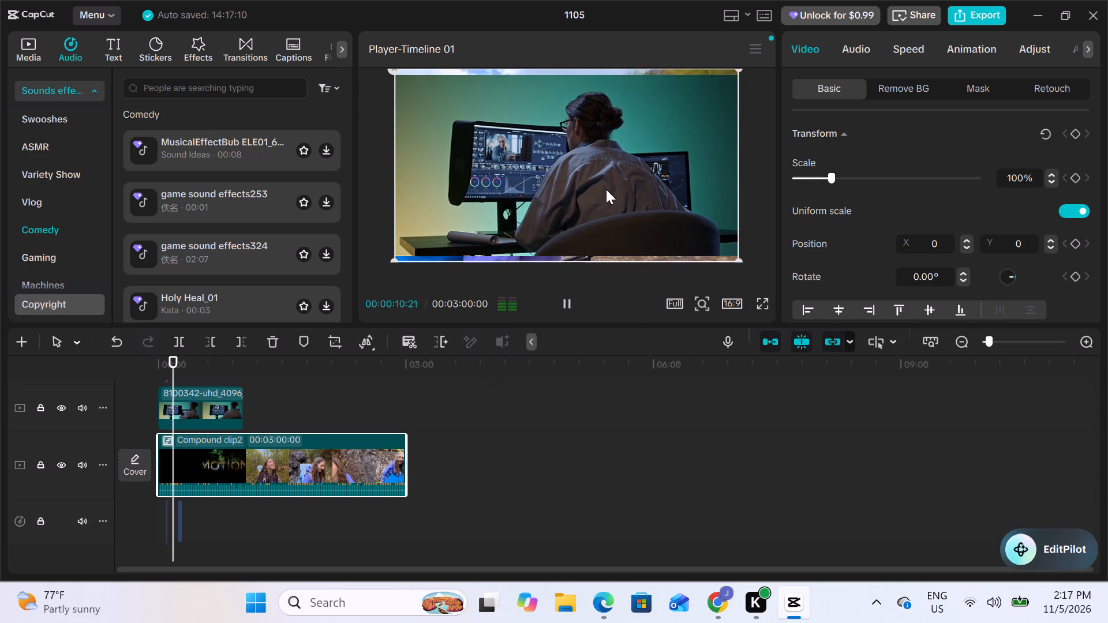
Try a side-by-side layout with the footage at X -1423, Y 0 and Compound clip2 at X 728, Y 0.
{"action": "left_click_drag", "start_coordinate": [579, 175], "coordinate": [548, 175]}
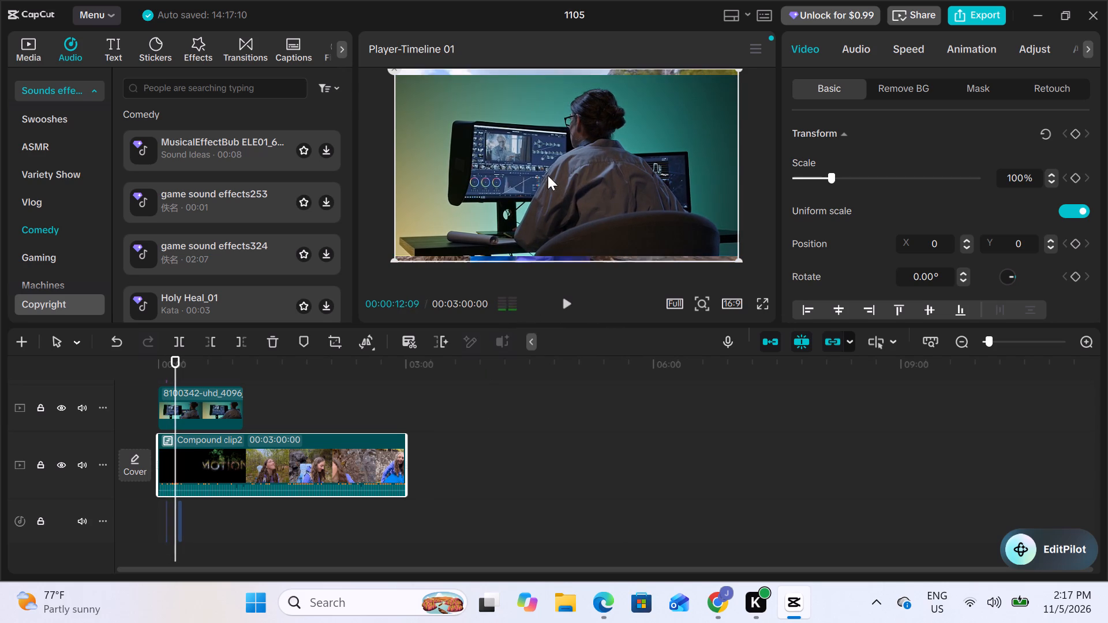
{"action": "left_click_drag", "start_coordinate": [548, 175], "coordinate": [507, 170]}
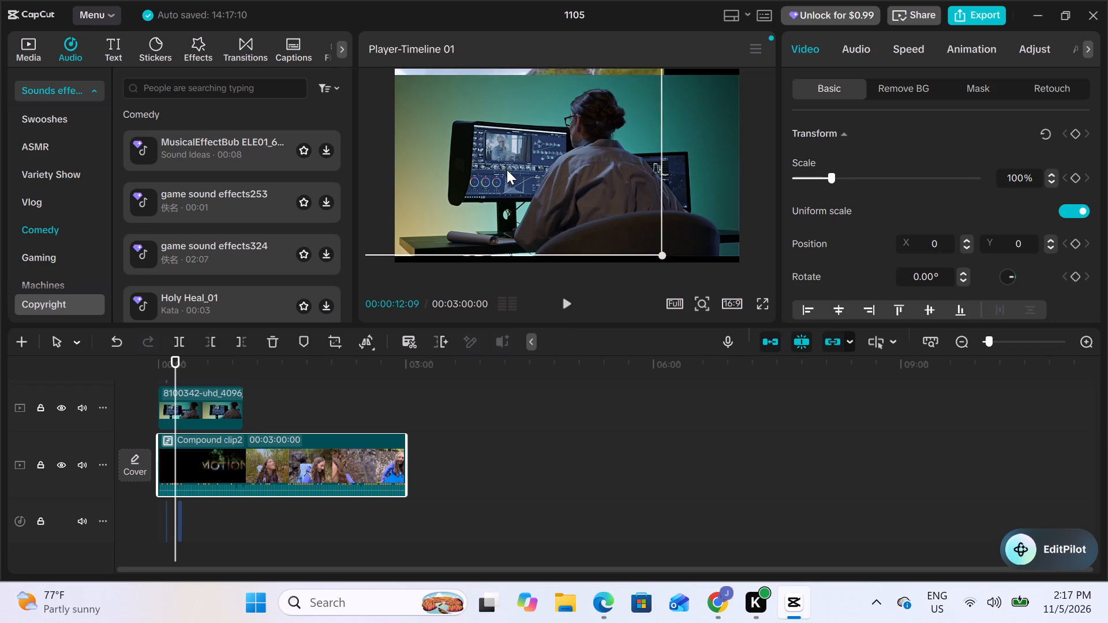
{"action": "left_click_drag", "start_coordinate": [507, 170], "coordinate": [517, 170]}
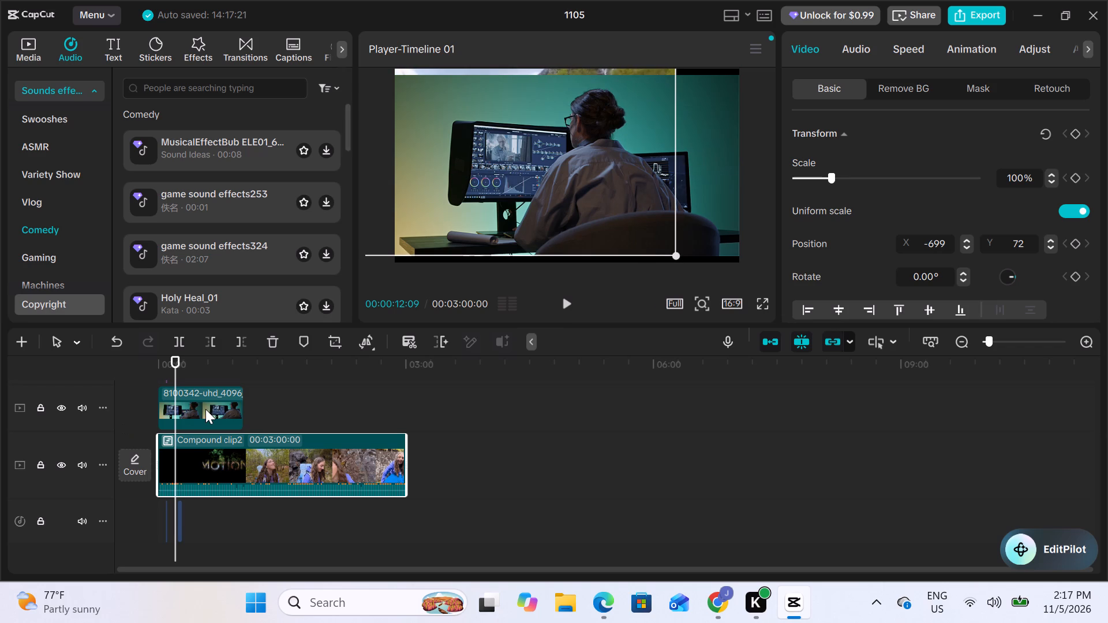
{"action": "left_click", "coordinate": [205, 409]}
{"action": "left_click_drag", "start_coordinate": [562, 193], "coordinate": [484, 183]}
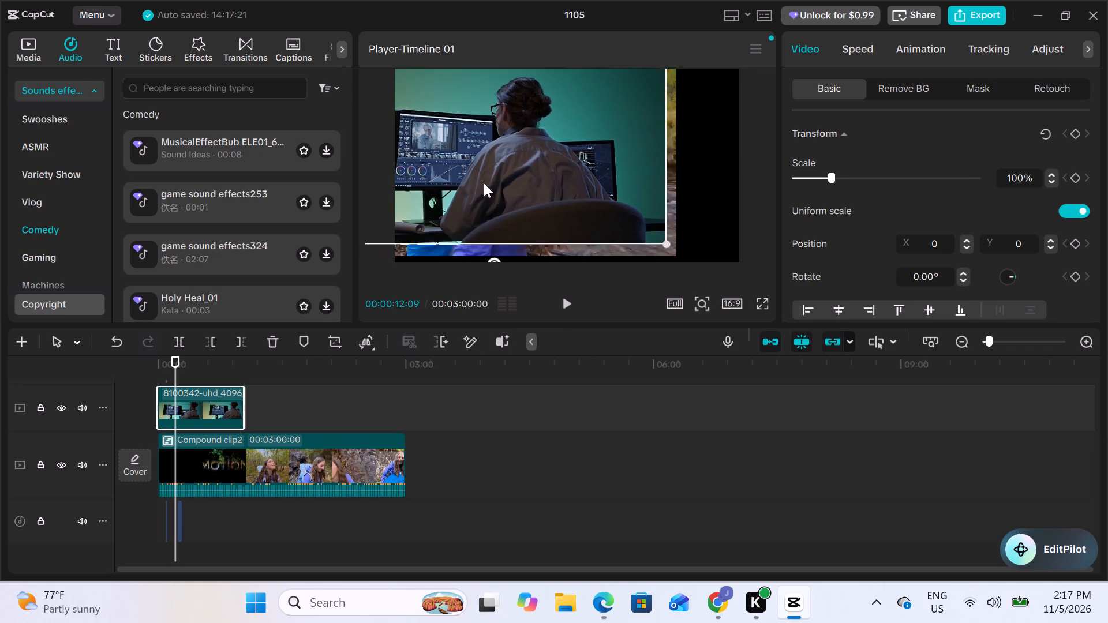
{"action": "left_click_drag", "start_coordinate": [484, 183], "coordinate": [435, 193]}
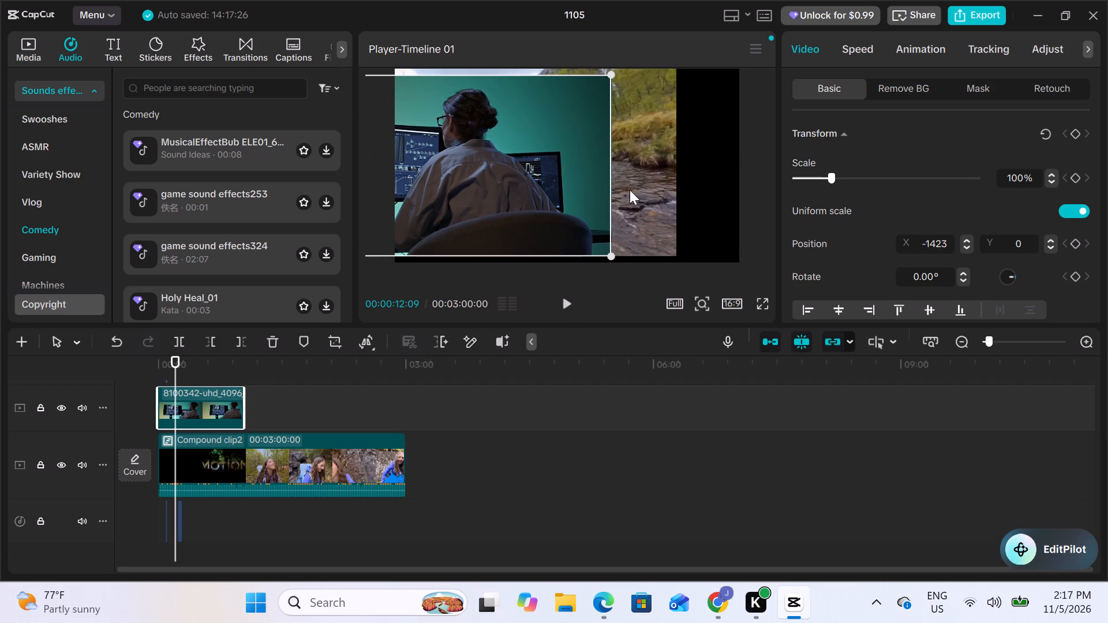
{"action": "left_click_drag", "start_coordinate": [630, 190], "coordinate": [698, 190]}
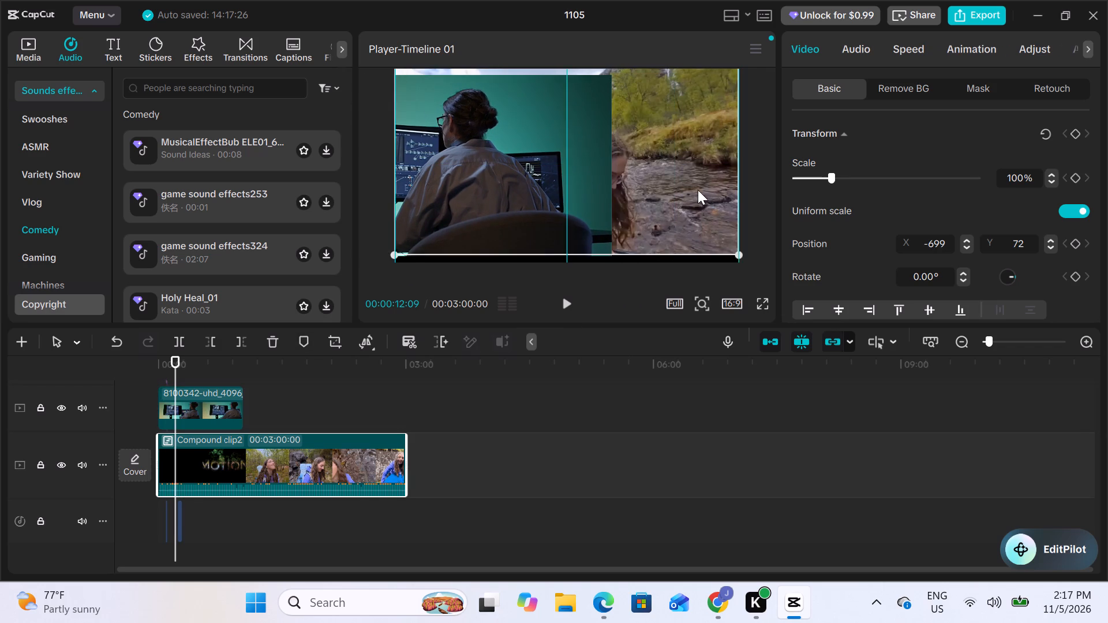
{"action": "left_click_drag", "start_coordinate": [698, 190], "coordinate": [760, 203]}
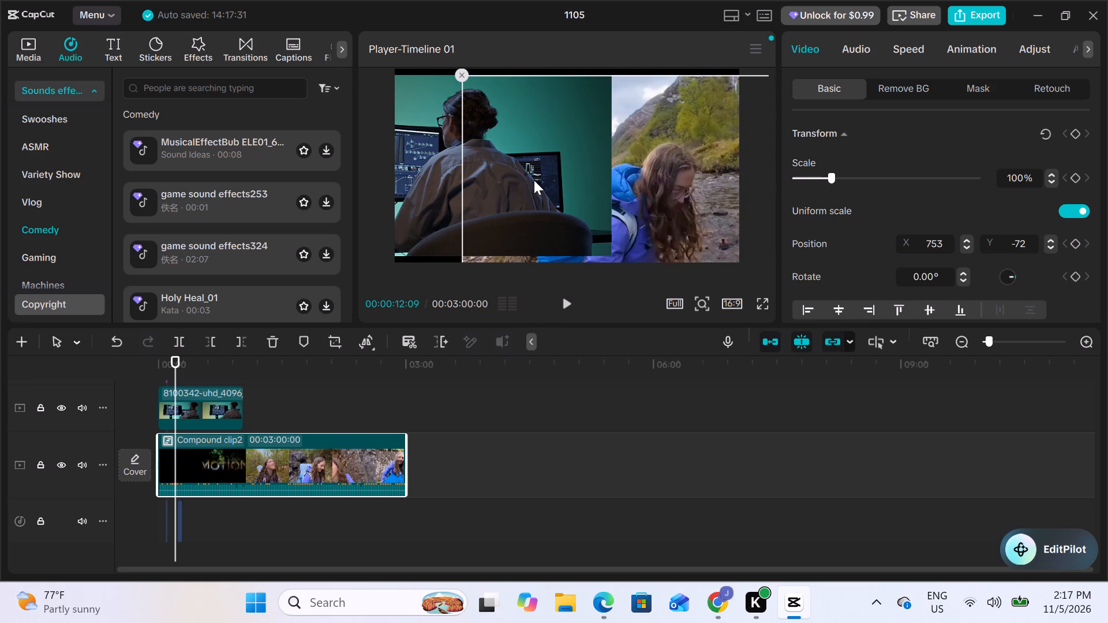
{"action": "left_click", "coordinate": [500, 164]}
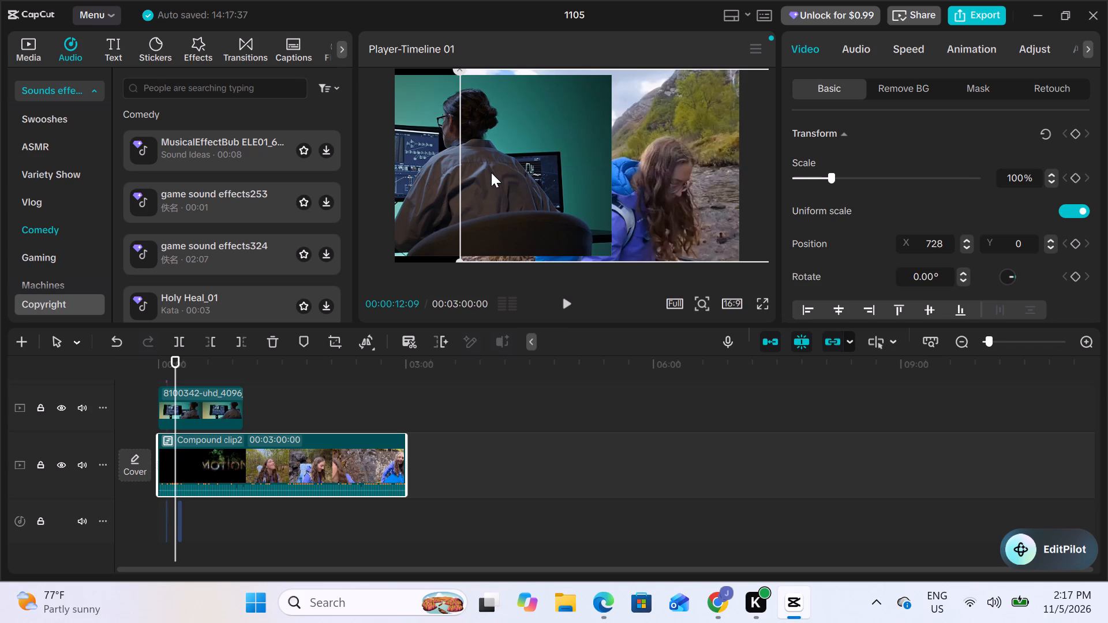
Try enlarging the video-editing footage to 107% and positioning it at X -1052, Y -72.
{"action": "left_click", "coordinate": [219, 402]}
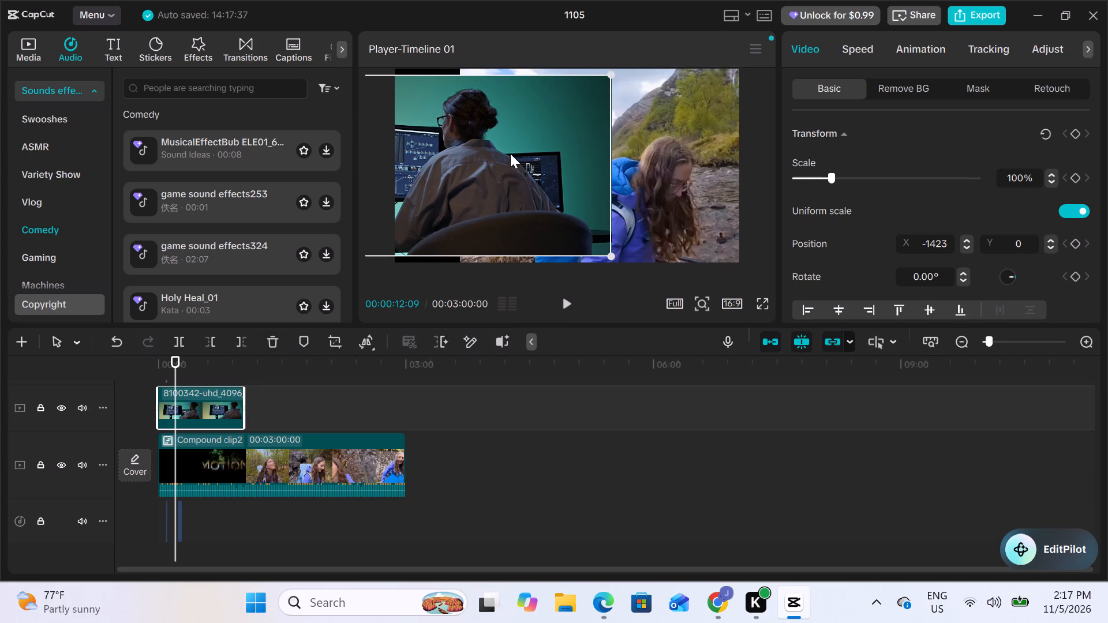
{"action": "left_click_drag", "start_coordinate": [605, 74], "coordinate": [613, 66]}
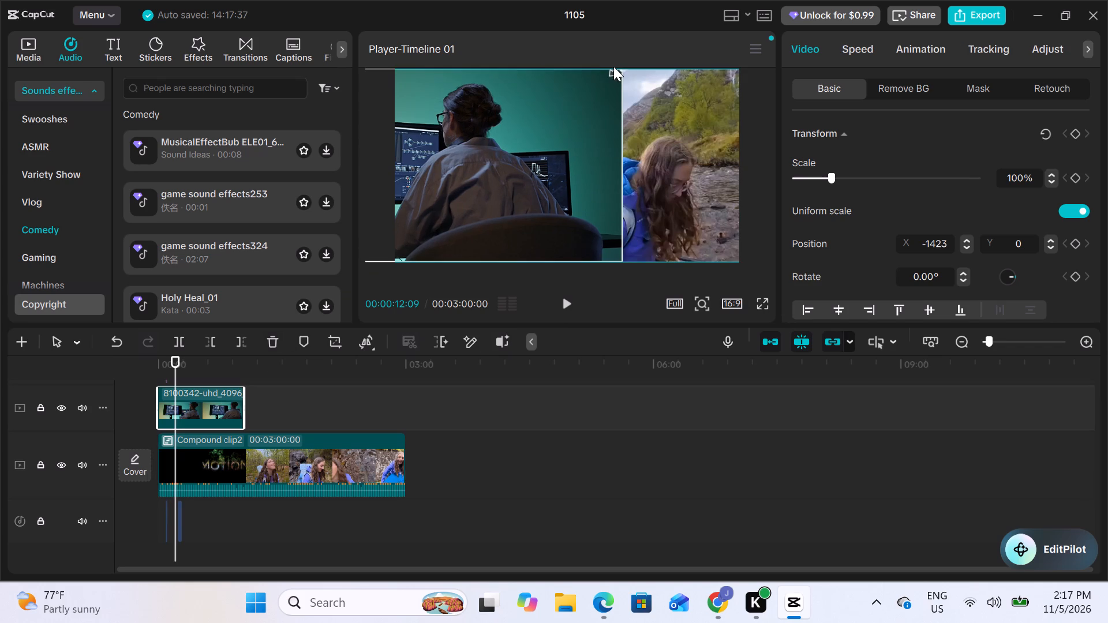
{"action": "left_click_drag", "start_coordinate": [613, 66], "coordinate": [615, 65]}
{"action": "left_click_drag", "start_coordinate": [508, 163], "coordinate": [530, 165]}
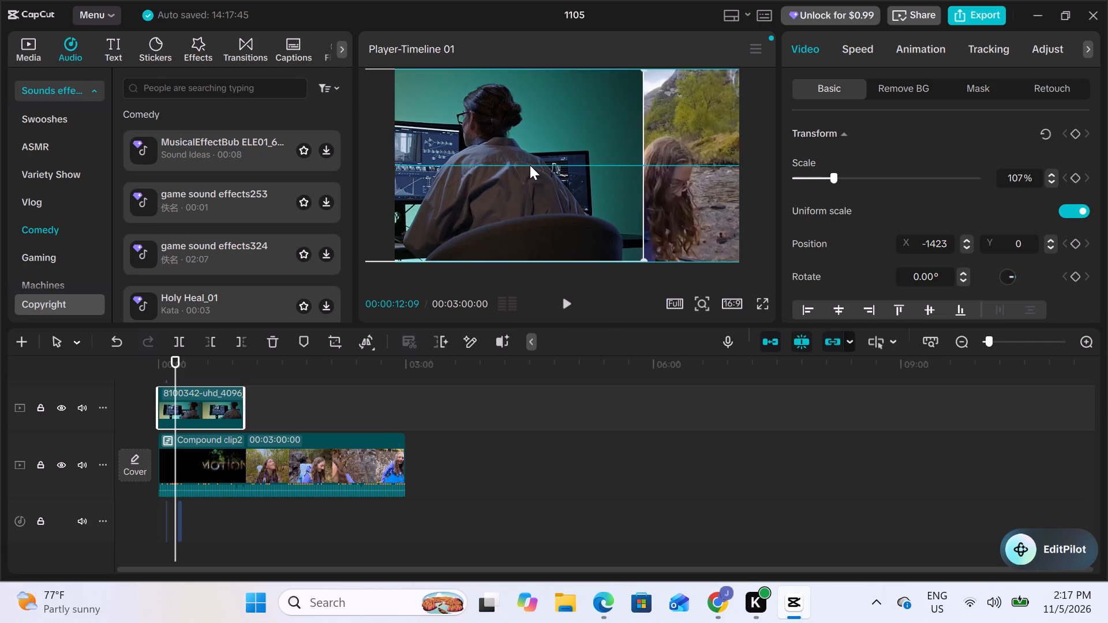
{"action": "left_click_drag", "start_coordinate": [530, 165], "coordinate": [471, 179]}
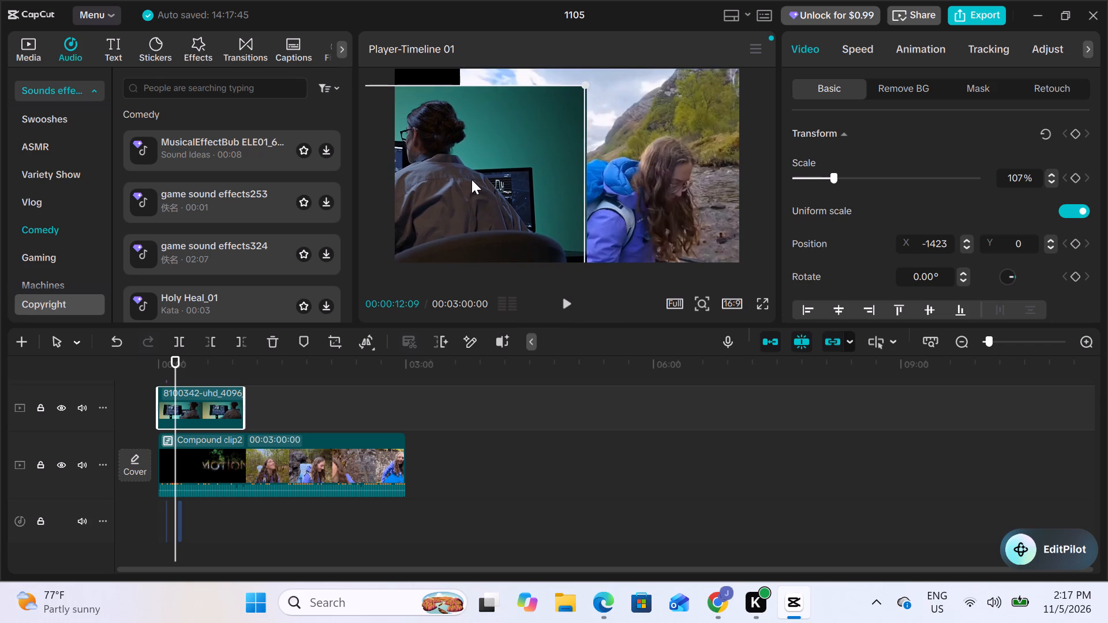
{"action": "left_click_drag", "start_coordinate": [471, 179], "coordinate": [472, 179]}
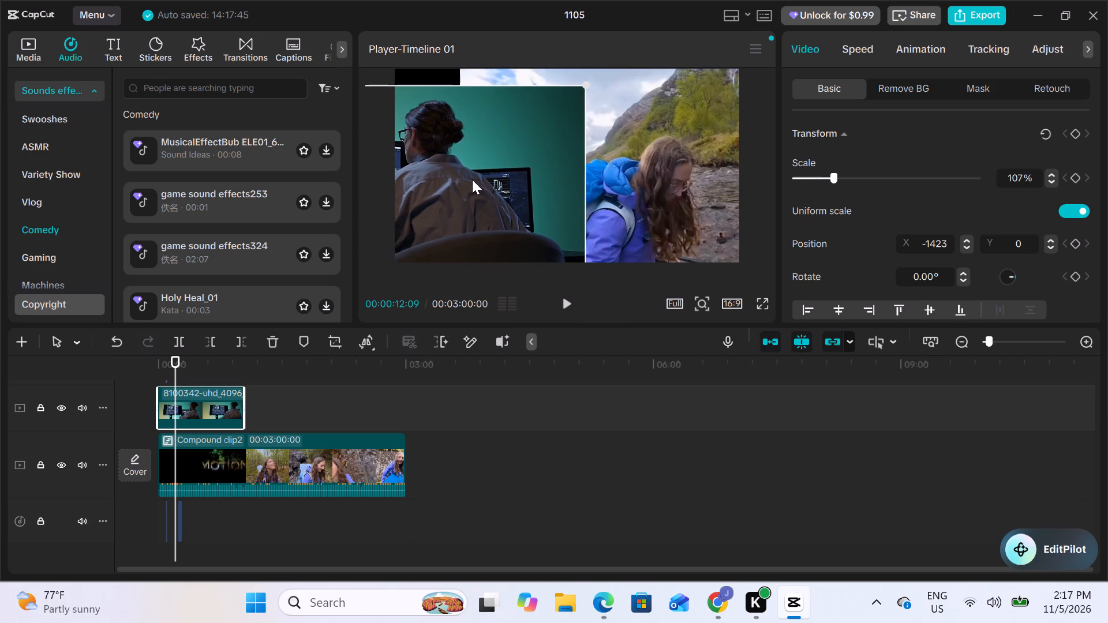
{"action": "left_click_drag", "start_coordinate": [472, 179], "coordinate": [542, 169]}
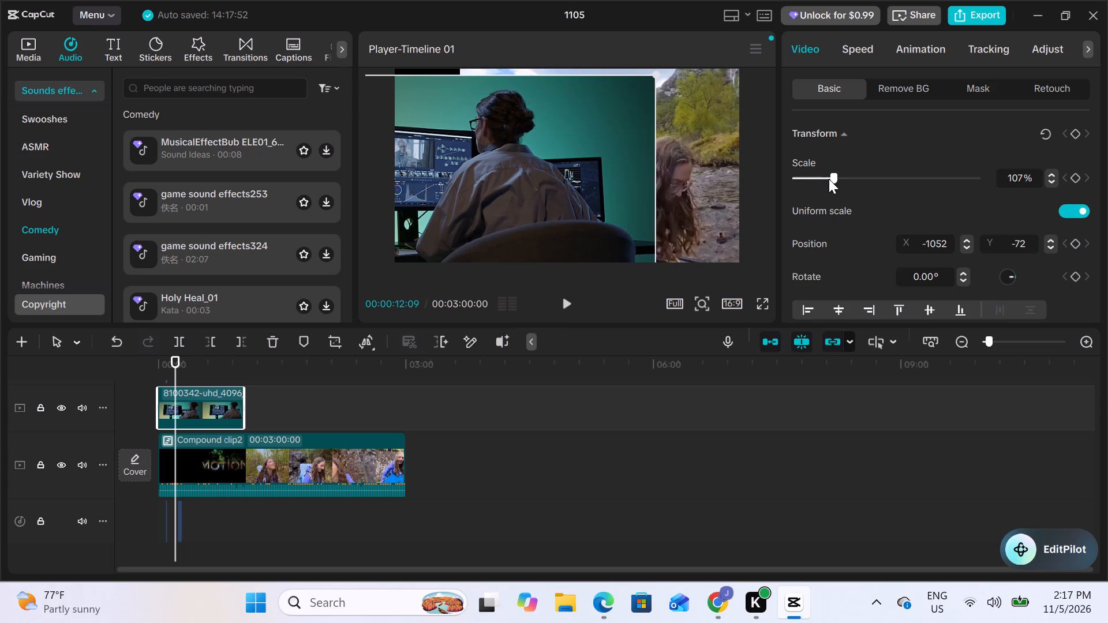
Scale the video-editing footage down to 50% as an inset over Compound clip2.
{"action": "left_click_drag", "start_coordinate": [834, 178], "coordinate": [826, 178]}
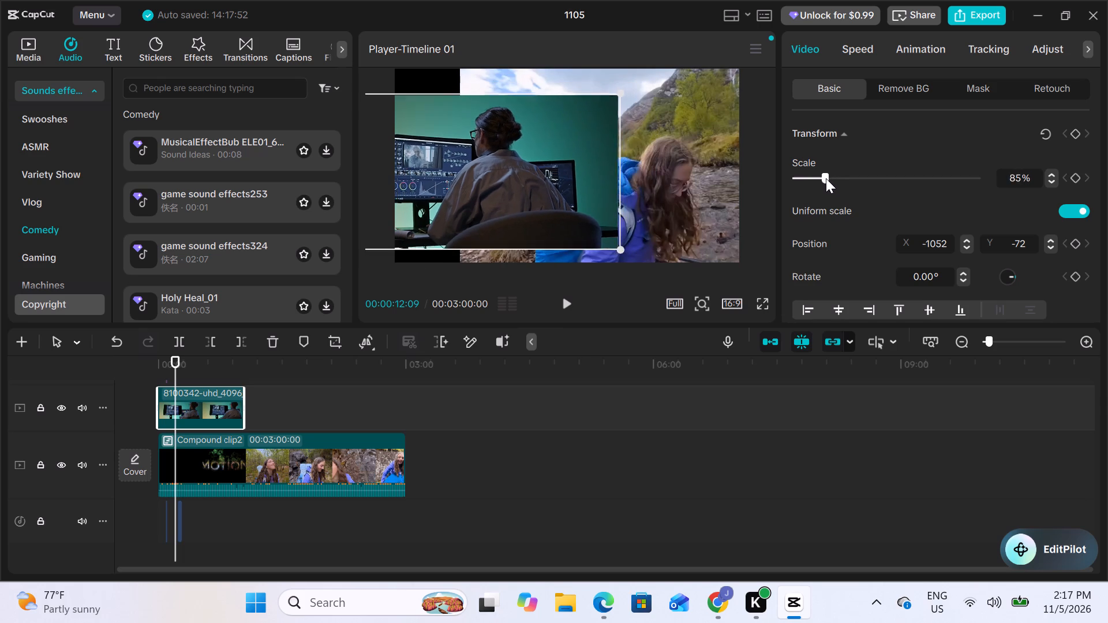
{"action": "left_click_drag", "start_coordinate": [826, 178], "coordinate": [822, 179]}
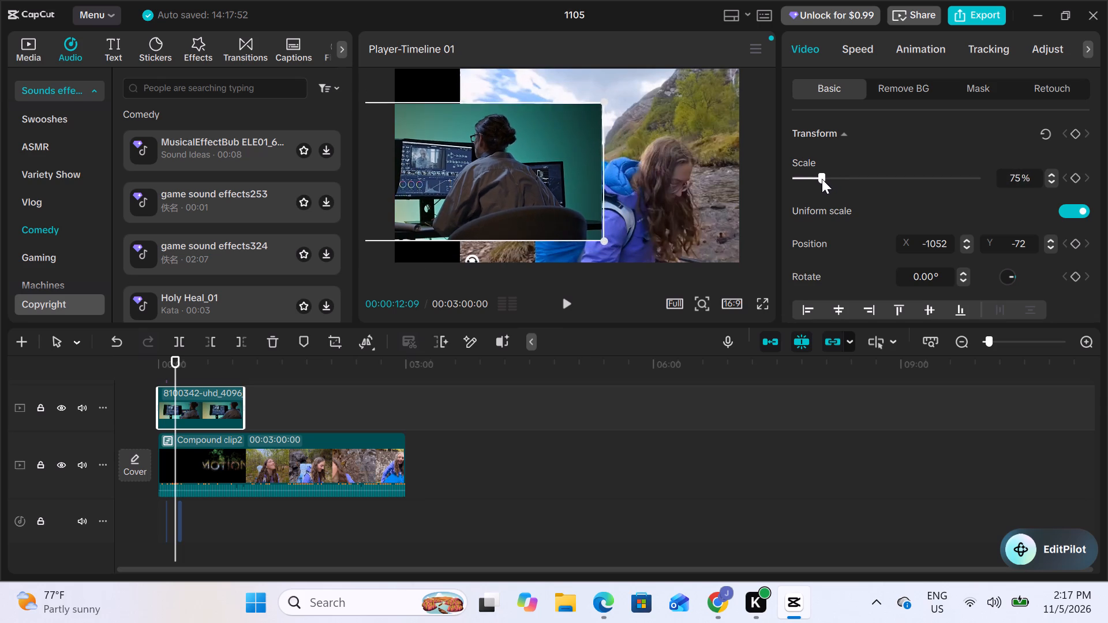
{"action": "left_click_drag", "start_coordinate": [822, 179], "coordinate": [814, 179]}
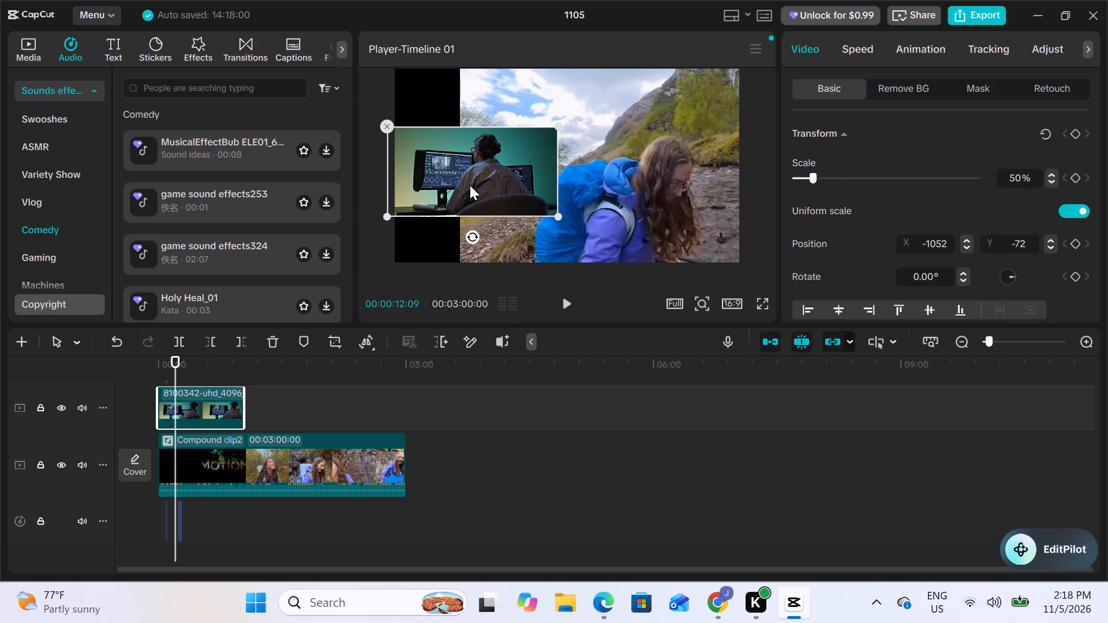
Reposition Compound clip2 in the frame to X 0, Y -68 so it fills the frame's width.
{"action": "left_click_drag", "start_coordinate": [506, 241], "coordinate": [462, 241]}
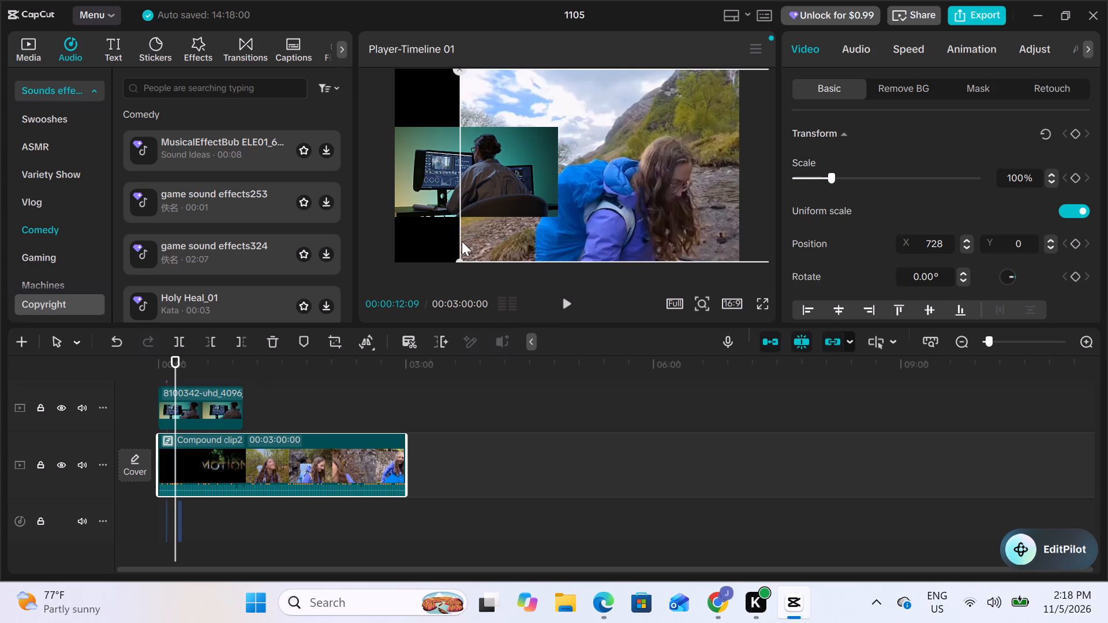
{"action": "left_click_drag", "start_coordinate": [462, 241], "coordinate": [459, 241]}
{"action": "left_click_drag", "start_coordinate": [578, 238], "coordinate": [557, 238]}
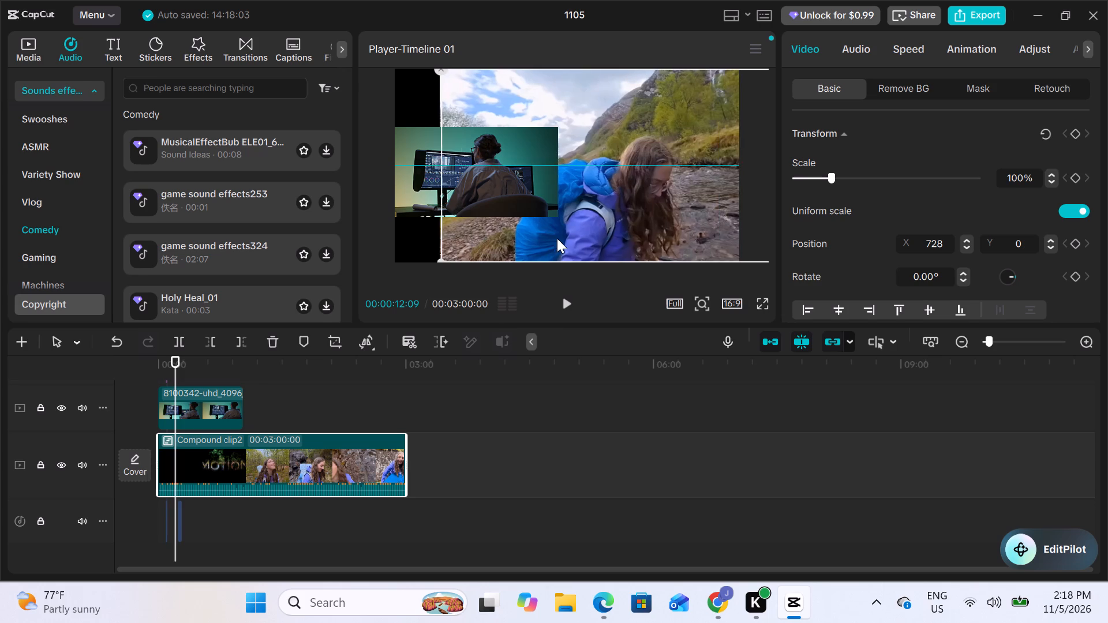
{"action": "left_click_drag", "start_coordinate": [557, 238], "coordinate": [518, 244]}
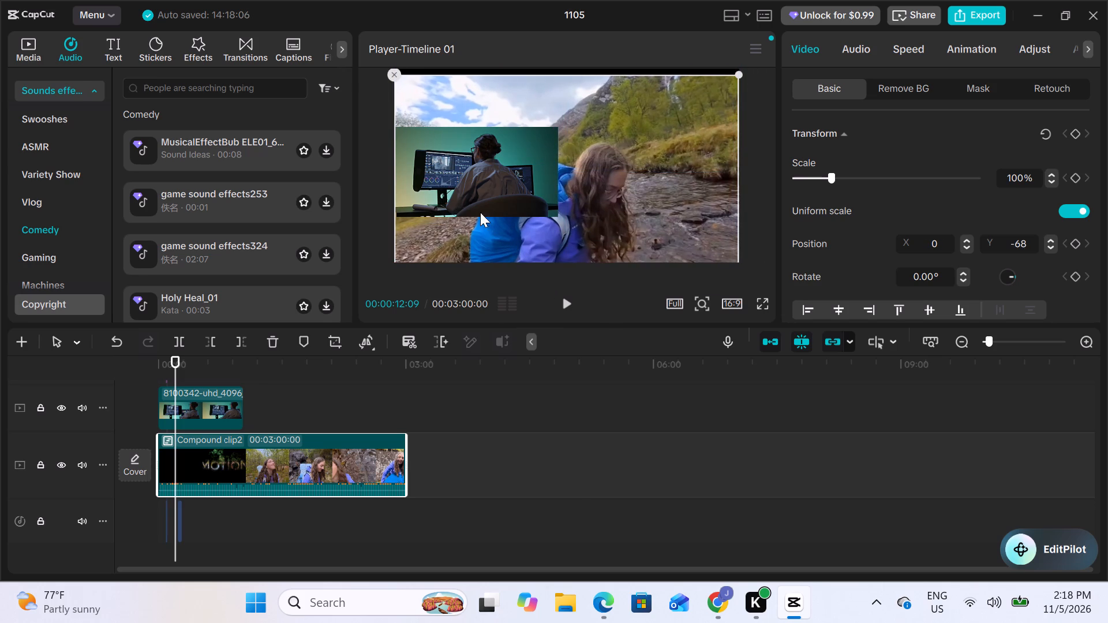
Scale the video-editing footage down to 44% and position it near the frame's centre at X 140, Y -164.
{"action": "left_click", "coordinate": [447, 180]}
{"action": "left_click_drag", "start_coordinate": [447, 180], "coordinate": [460, 189]}
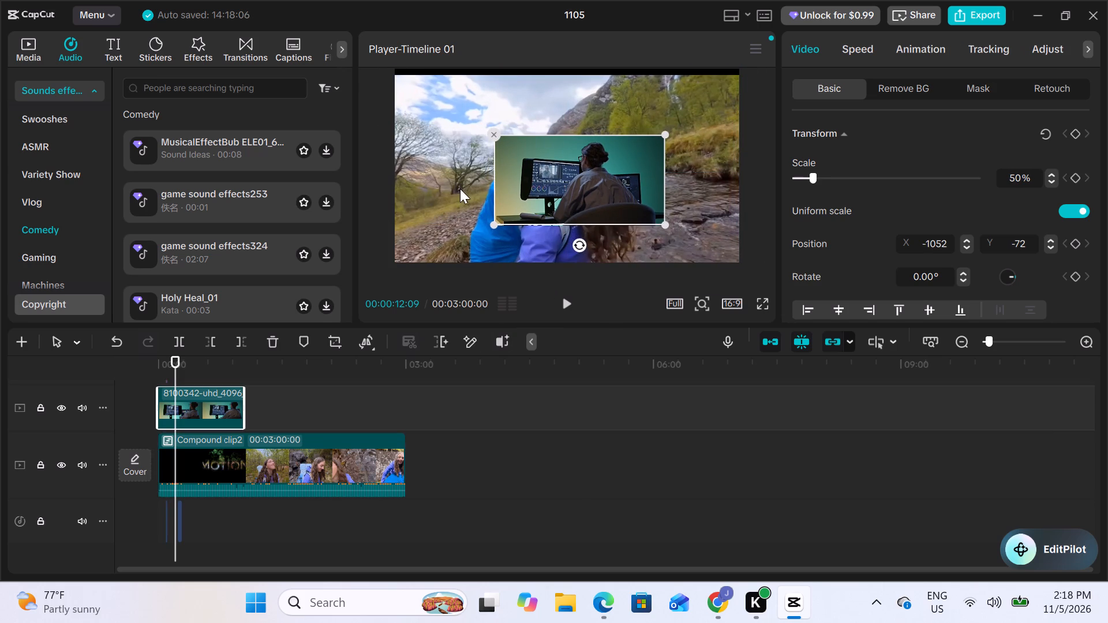
{"action": "left_click_drag", "start_coordinate": [491, 223], "coordinate": [506, 222]}
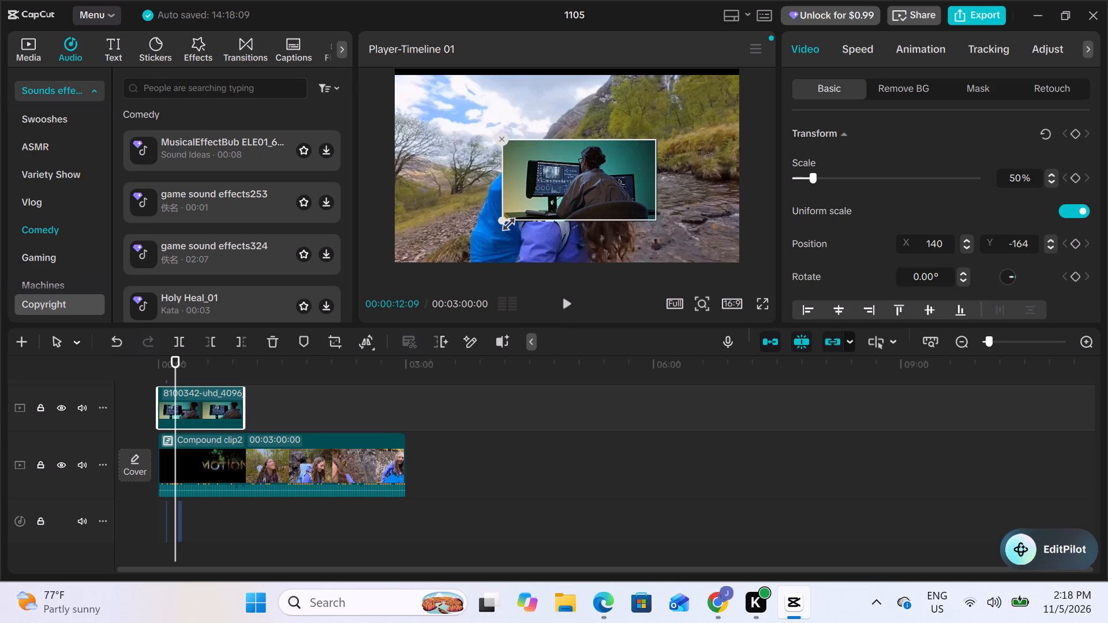
{"action": "left_click_drag", "start_coordinate": [506, 222], "coordinate": [509, 222]}
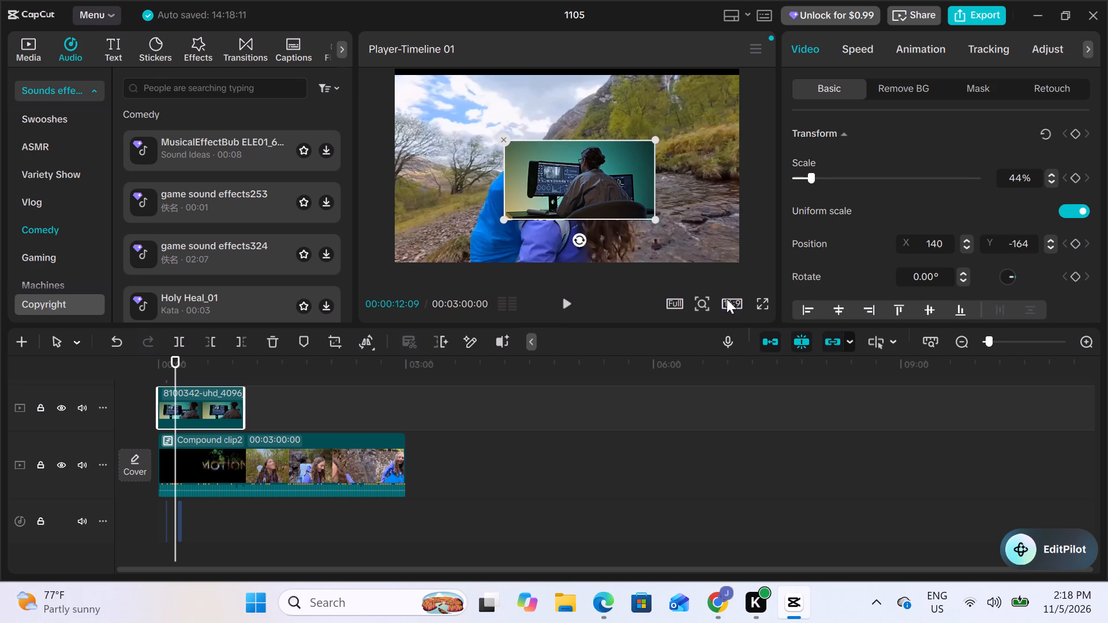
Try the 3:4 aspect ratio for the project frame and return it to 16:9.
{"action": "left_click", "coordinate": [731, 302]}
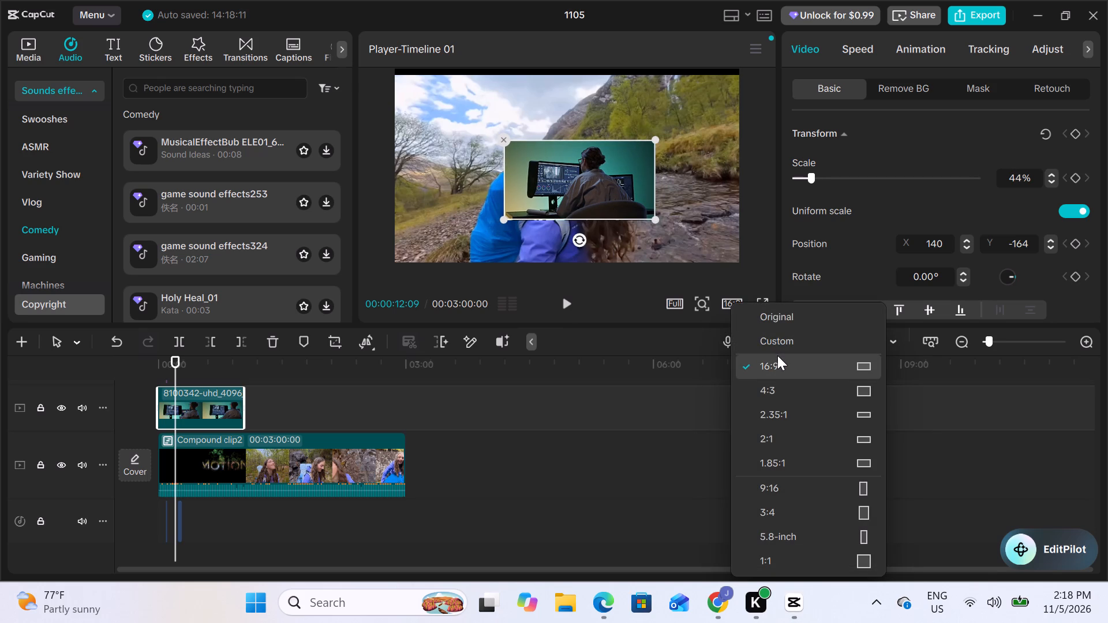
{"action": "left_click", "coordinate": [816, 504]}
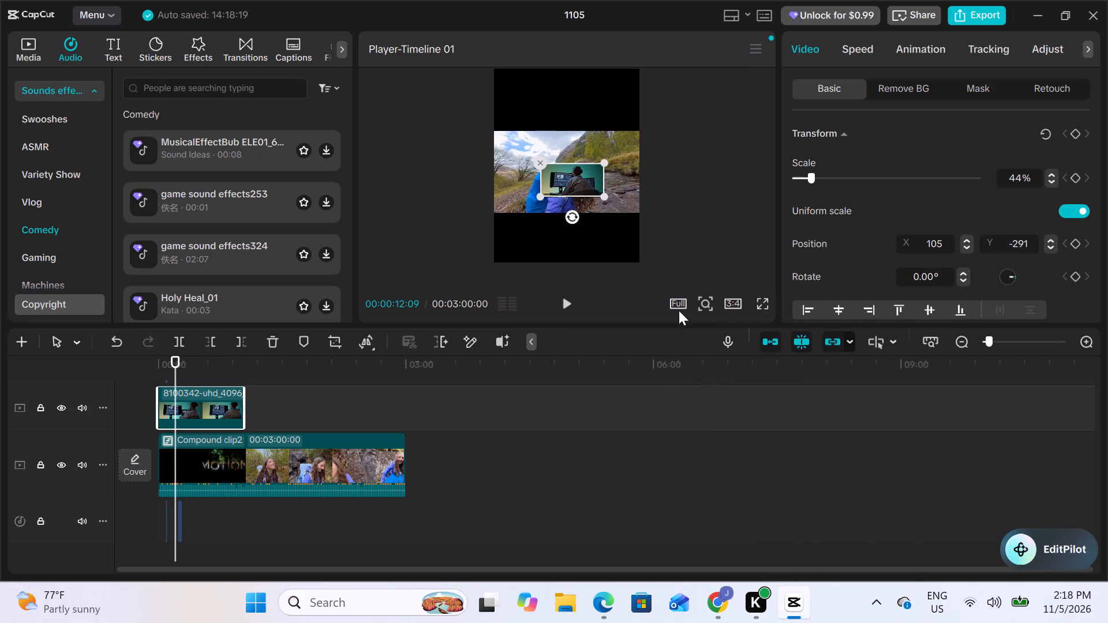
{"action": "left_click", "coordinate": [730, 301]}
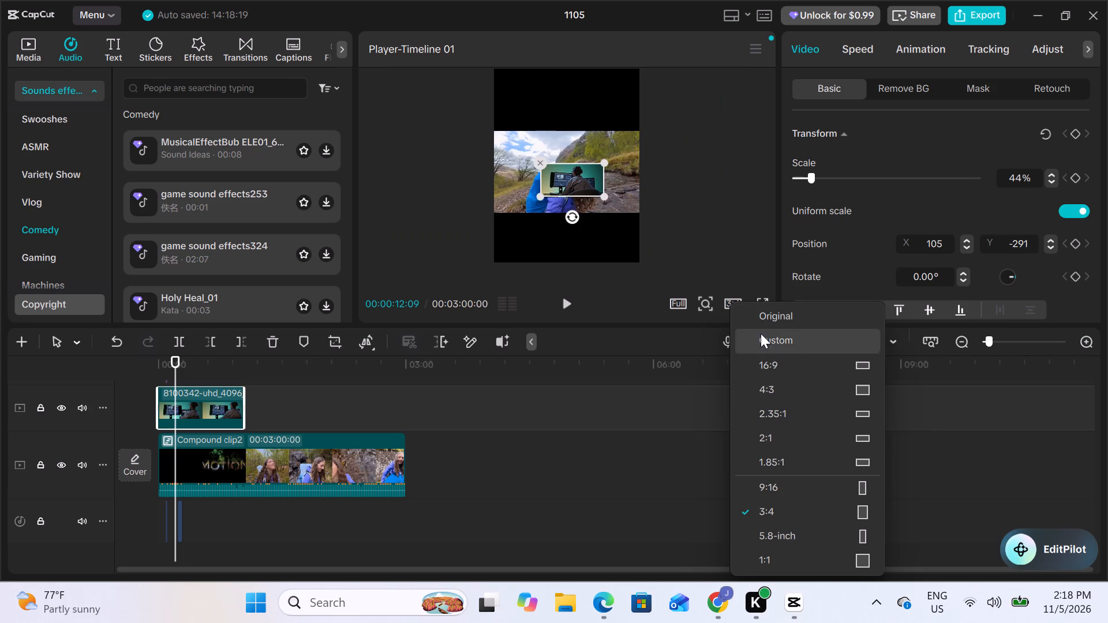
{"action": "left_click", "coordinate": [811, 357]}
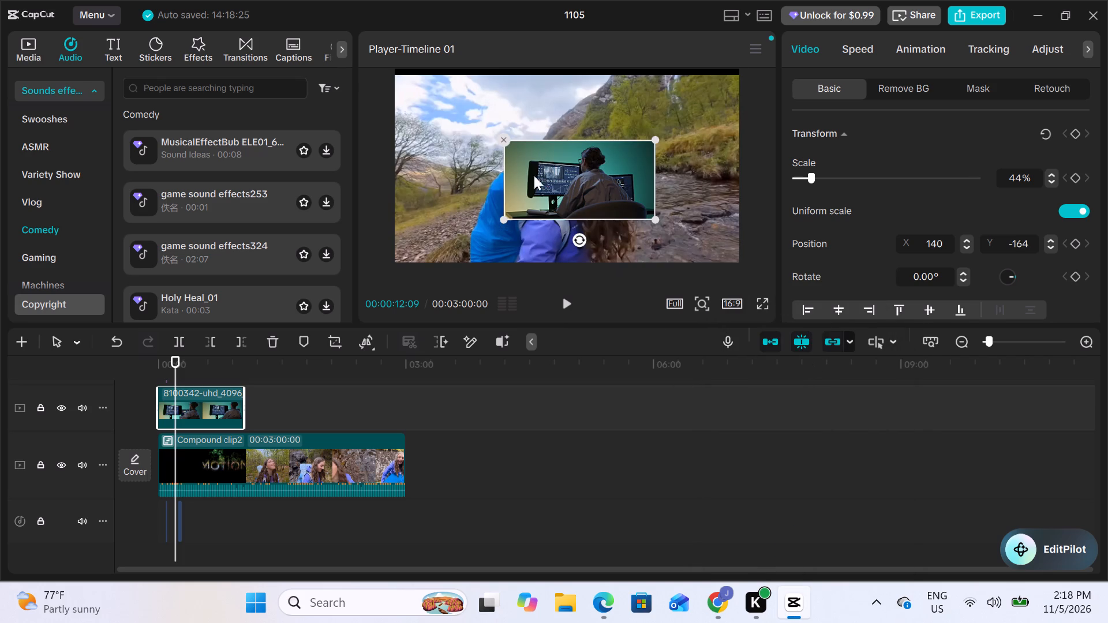
Move the video-editing inset into the frame's upper-left corner at X -1075, Y 545 and play back the layout over Compound clip2.
{"action": "left_click_drag", "start_coordinate": [541, 171], "coordinate": [597, 211]}
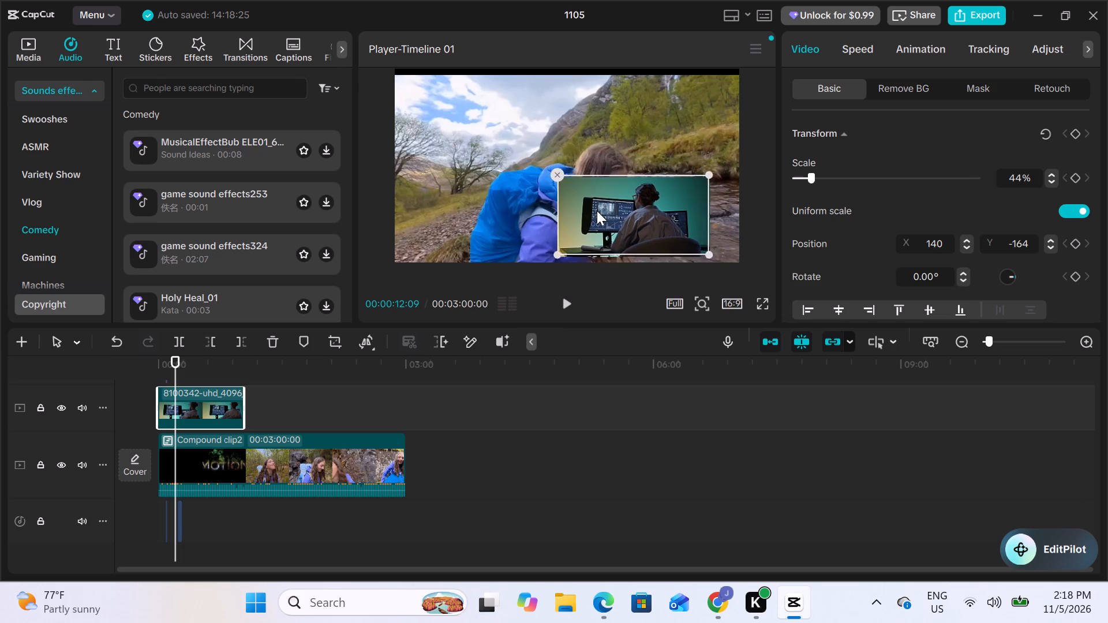
{"action": "left_click_drag", "start_coordinate": [597, 211], "coordinate": [441, 108]}
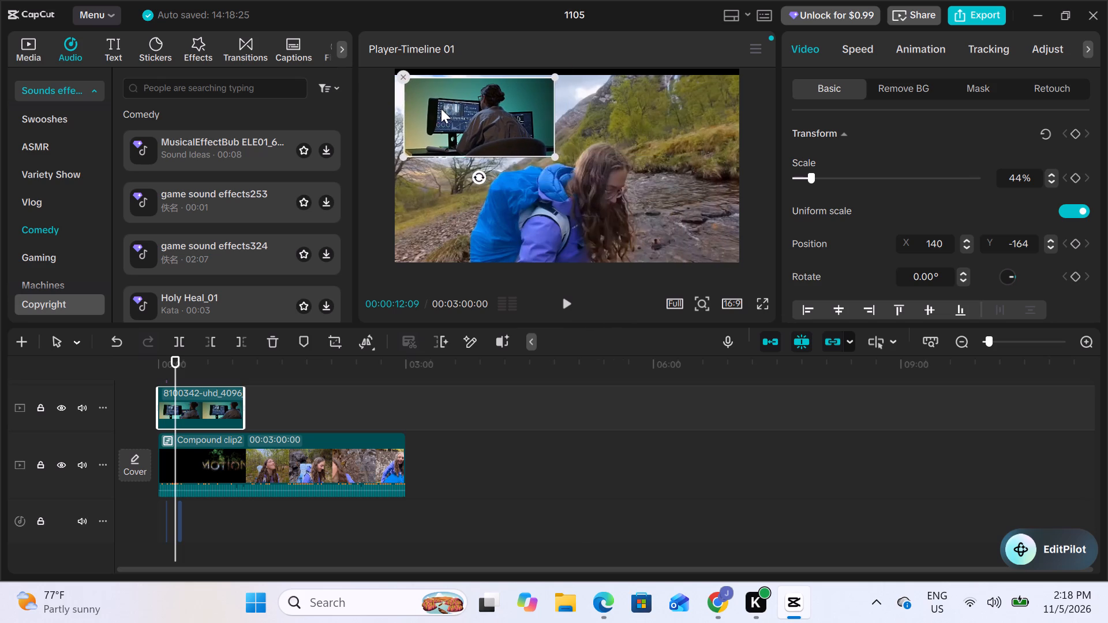
{"action": "left_click_drag", "start_coordinate": [441, 108], "coordinate": [436, 108]}
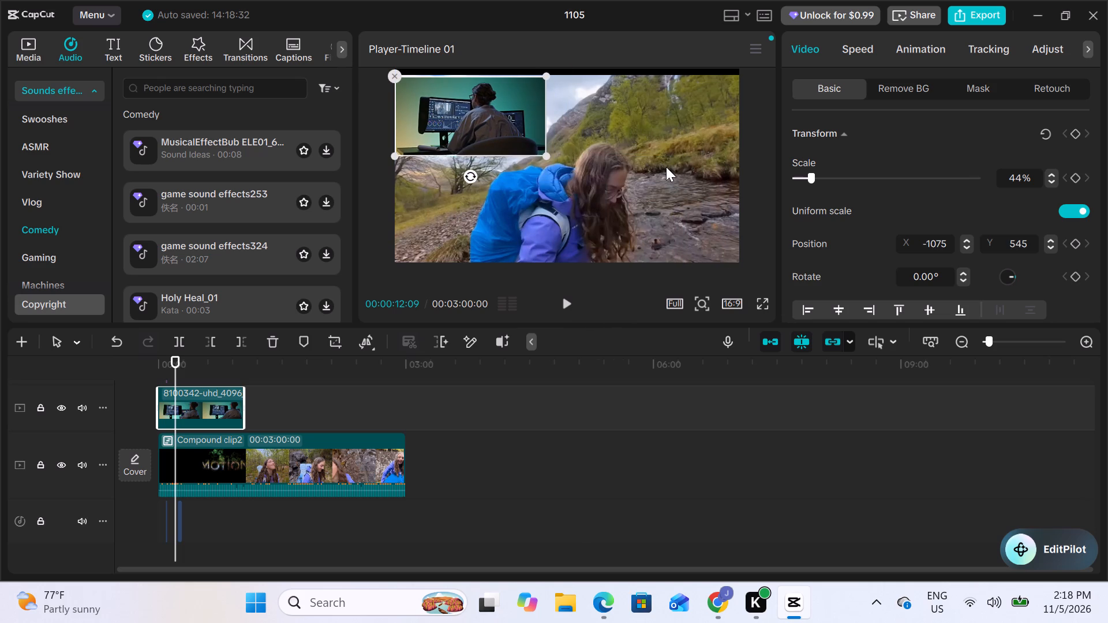
{"action": "left_click", "coordinate": [666, 167]}
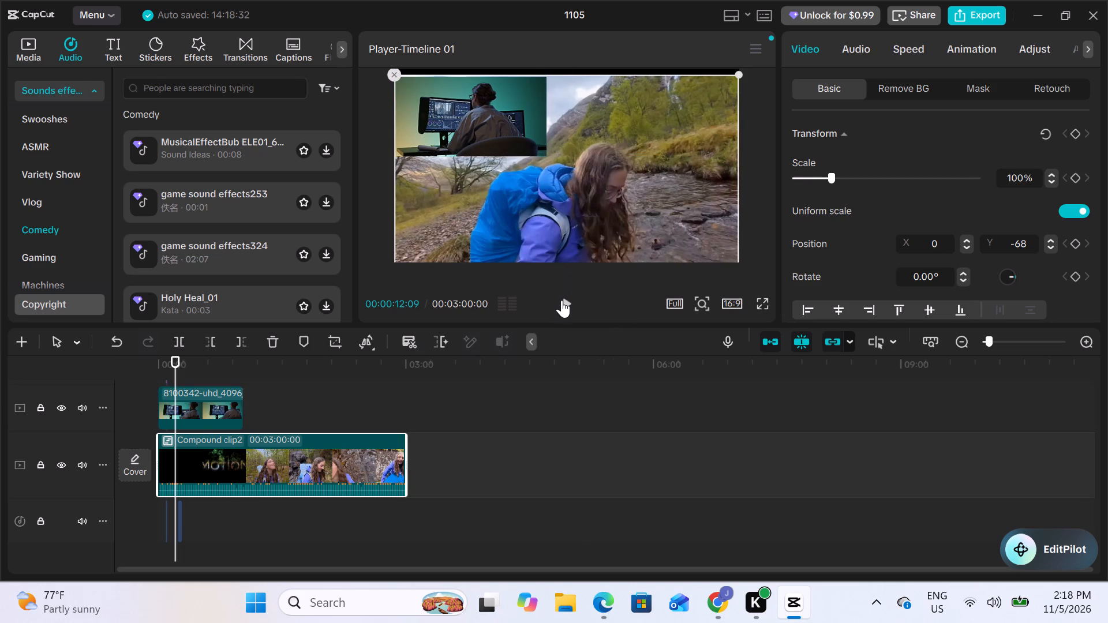
{"action": "left_click", "coordinate": [562, 300]}
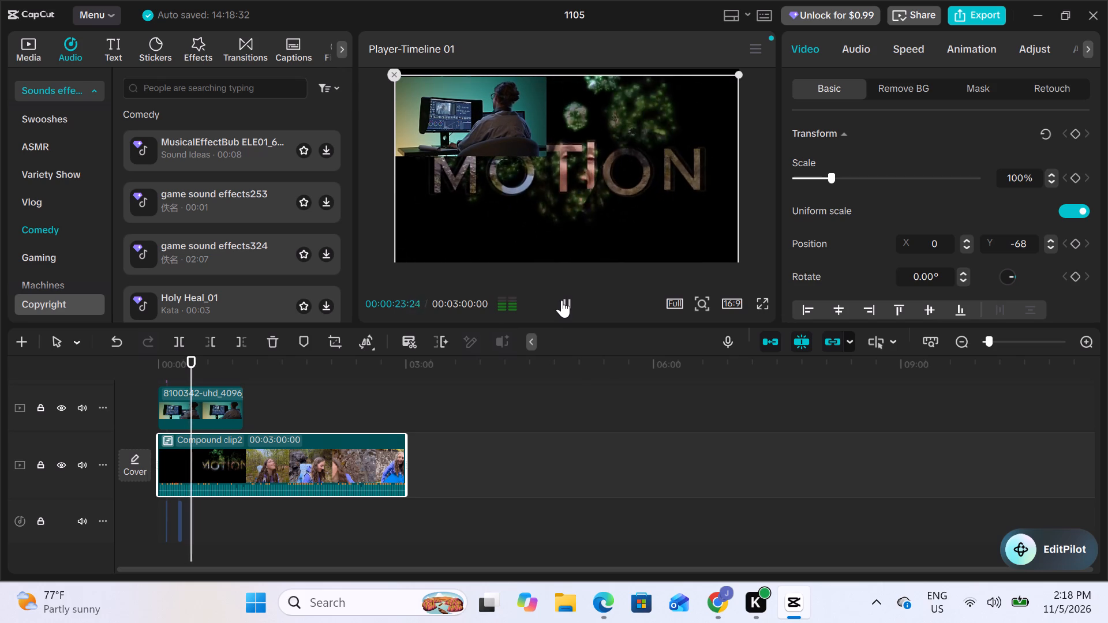
Add a Circle mask to the video-editing footage.
{"action": "left_click", "coordinate": [482, 108]}
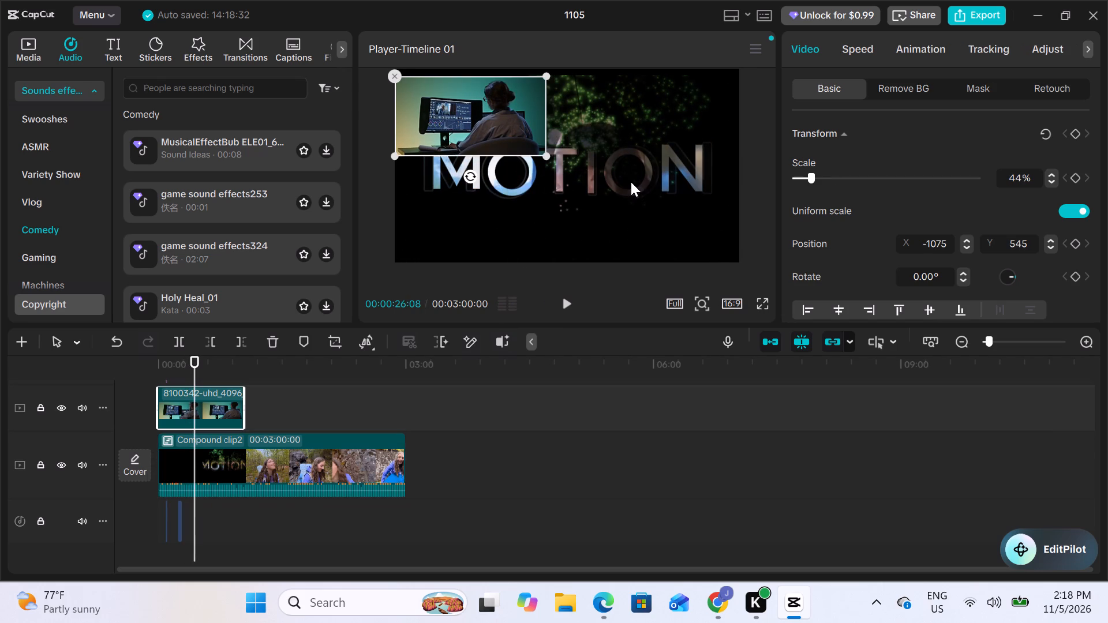
{"action": "left_click", "coordinate": [976, 87]}
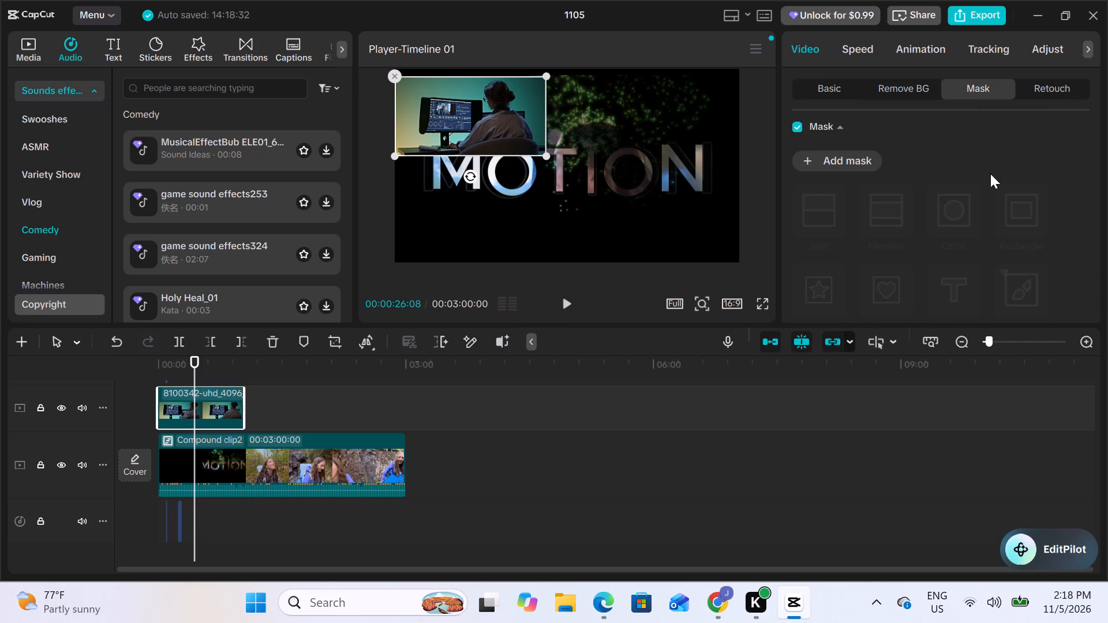
{"action": "left_click", "coordinate": [817, 154]}
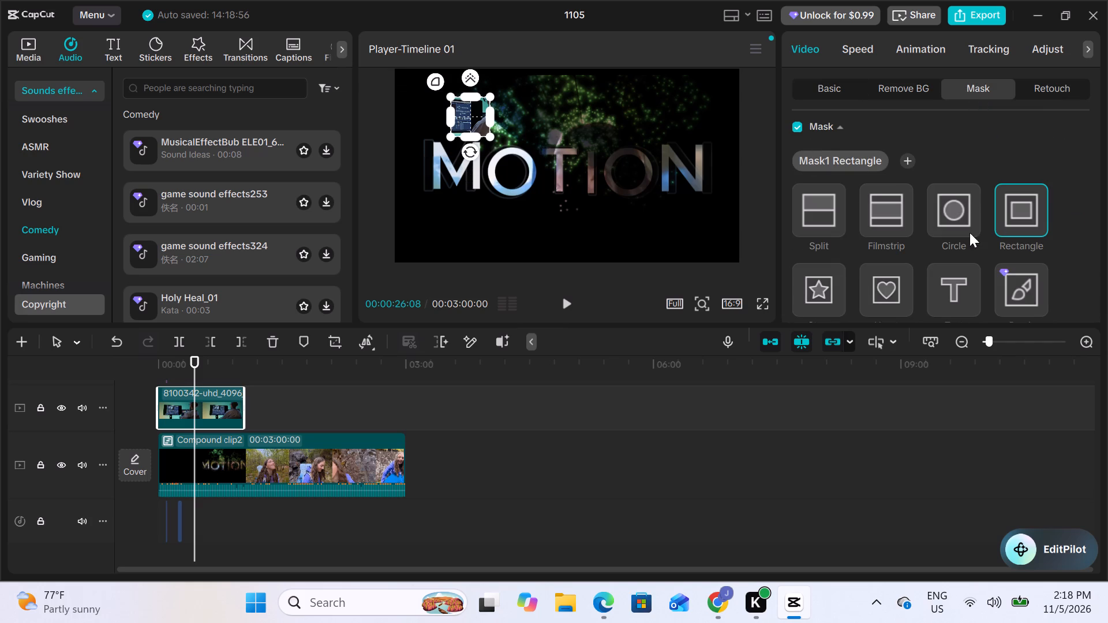
{"action": "left_click", "coordinate": [946, 215]}
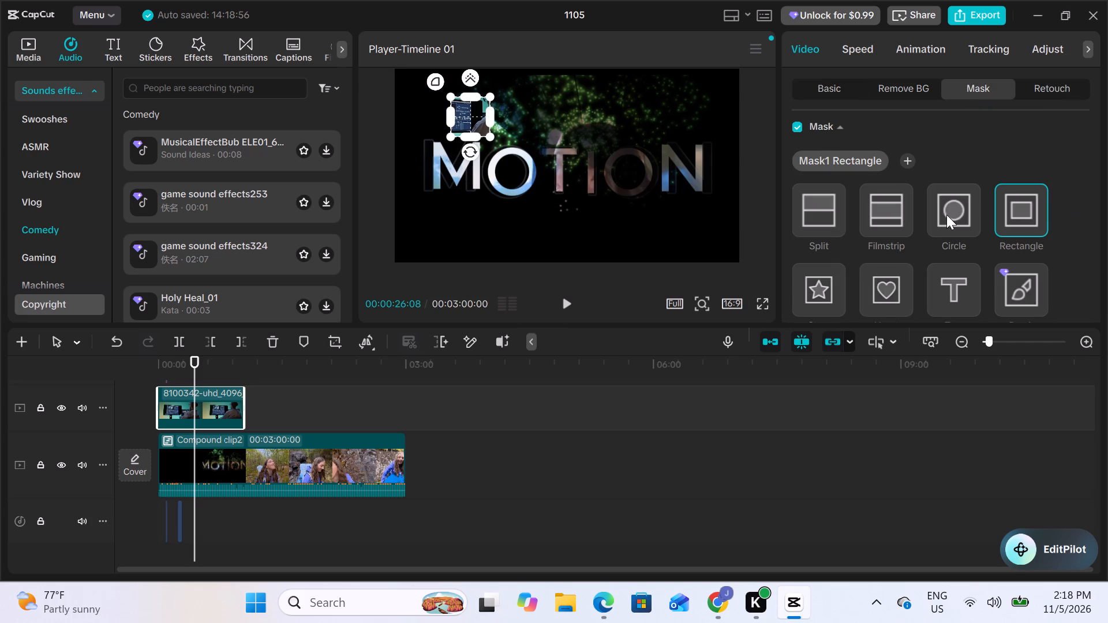
{"action": "left_click", "coordinate": [946, 215]}
{"action": "double_click", "coordinate": [946, 215]}
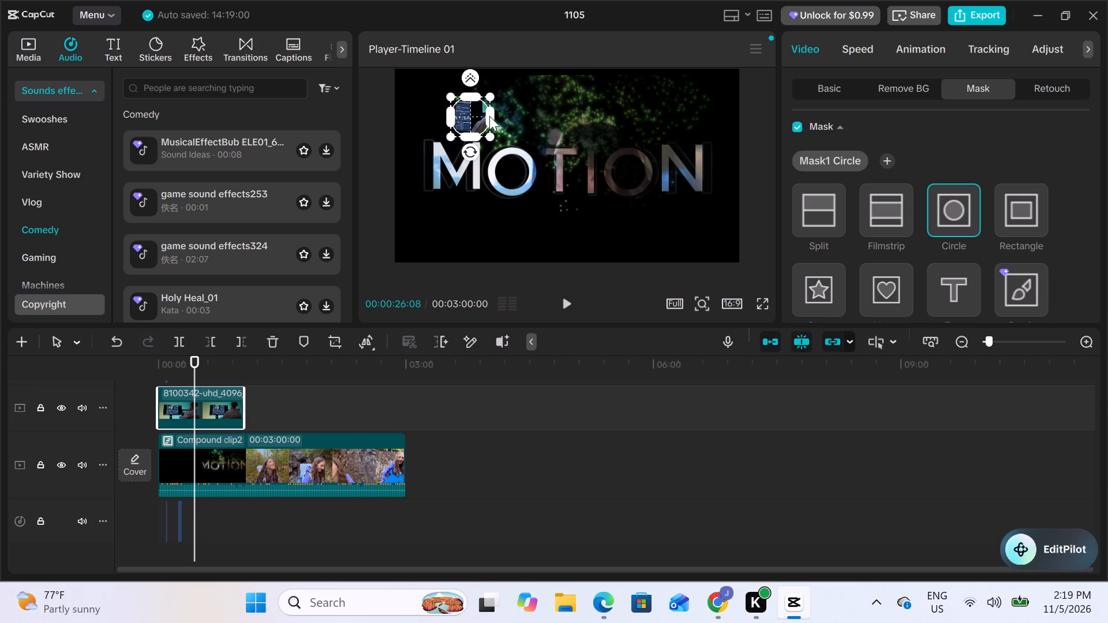
Widen the circle mask slightly and shift it over the seated person in the video-editing footage.
{"action": "left_click_drag", "start_coordinate": [492, 110], "coordinate": [493, 110]}
{"action": "left_click_drag", "start_coordinate": [493, 110], "coordinate": [503, 110]}
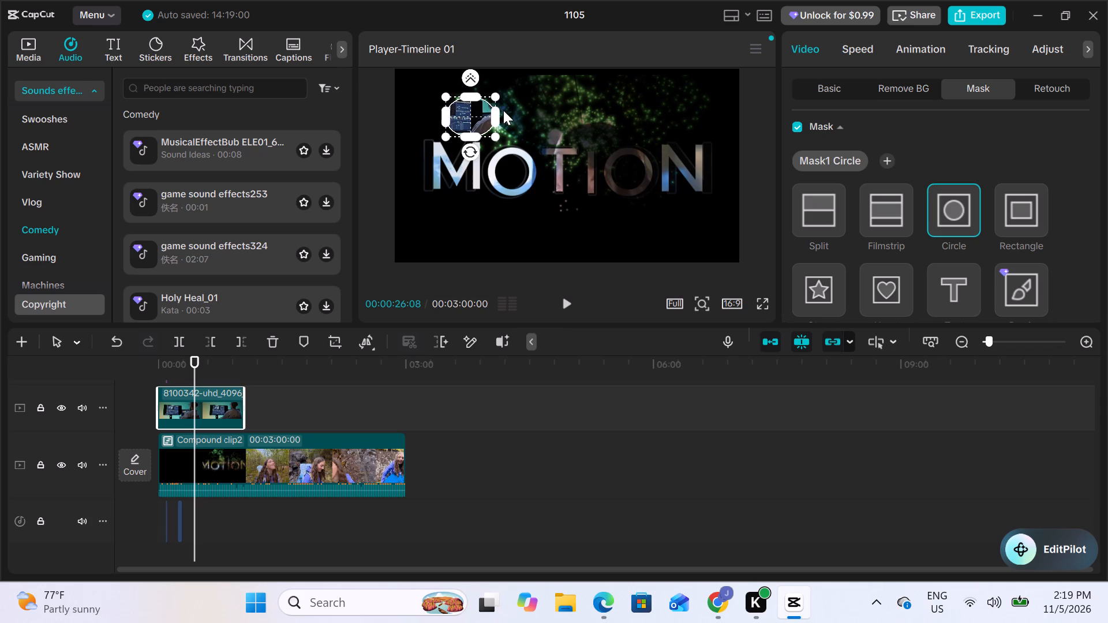
{"action": "left_click_drag", "start_coordinate": [468, 113], "coordinate": [488, 112]}
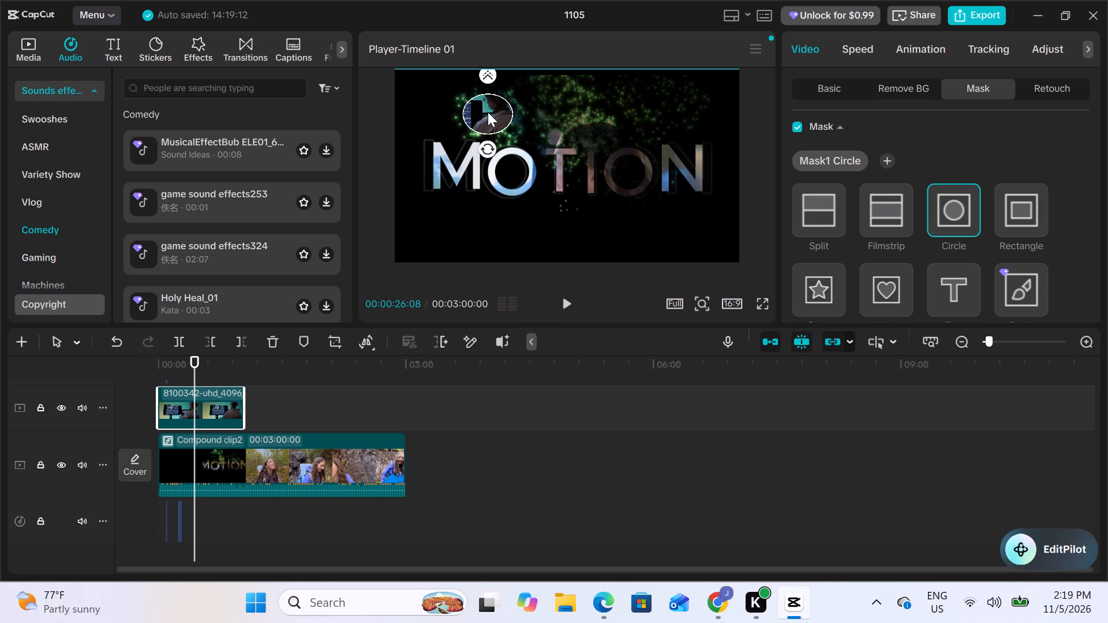
{"action": "left_click_drag", "start_coordinate": [488, 112], "coordinate": [491, 108]}
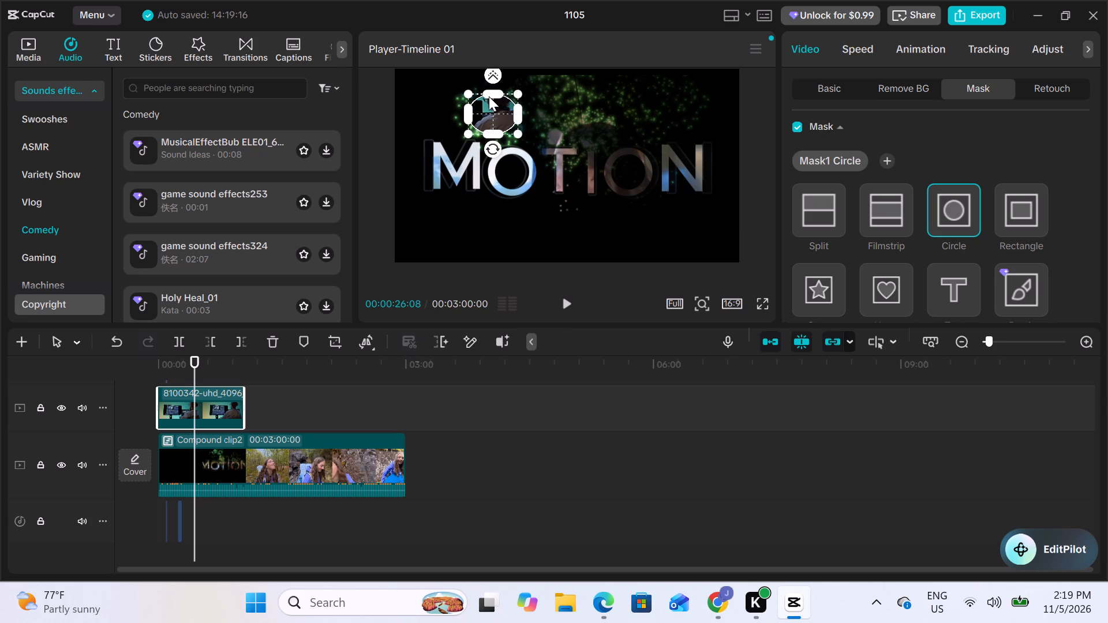
Enlarge the circle mask in height and width so it frames the seated person's head, shoulders and part of the monitor.
{"action": "left_click_drag", "start_coordinate": [489, 94], "coordinate": [489, 80]}
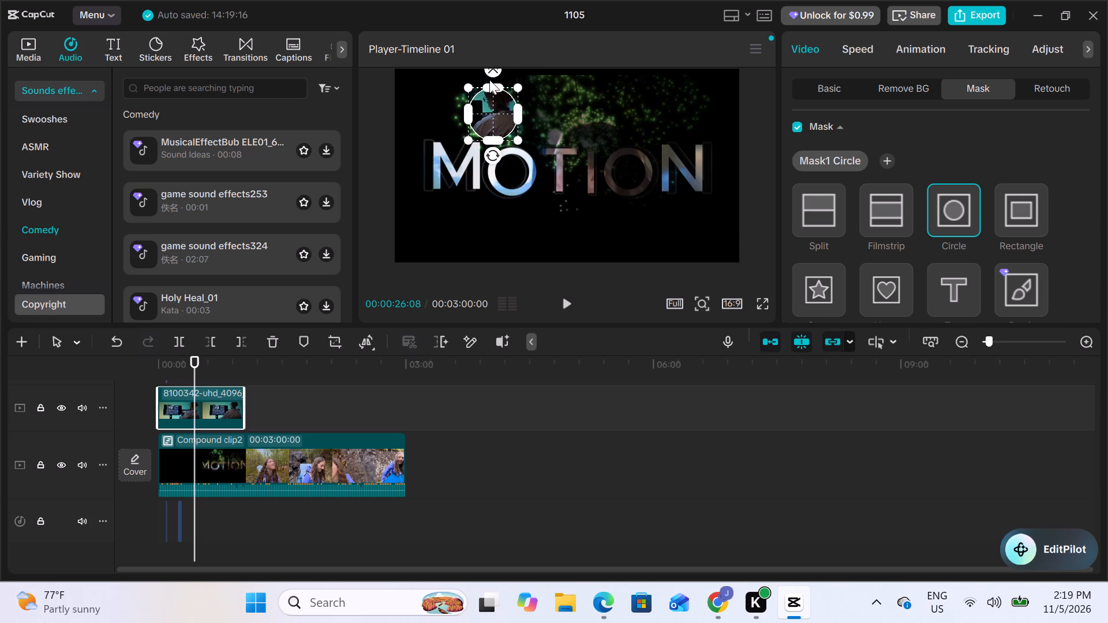
{"action": "left_click_drag", "start_coordinate": [489, 80], "coordinate": [490, 76]}
{"action": "left_click_drag", "start_coordinate": [466, 108], "coordinate": [449, 107]}
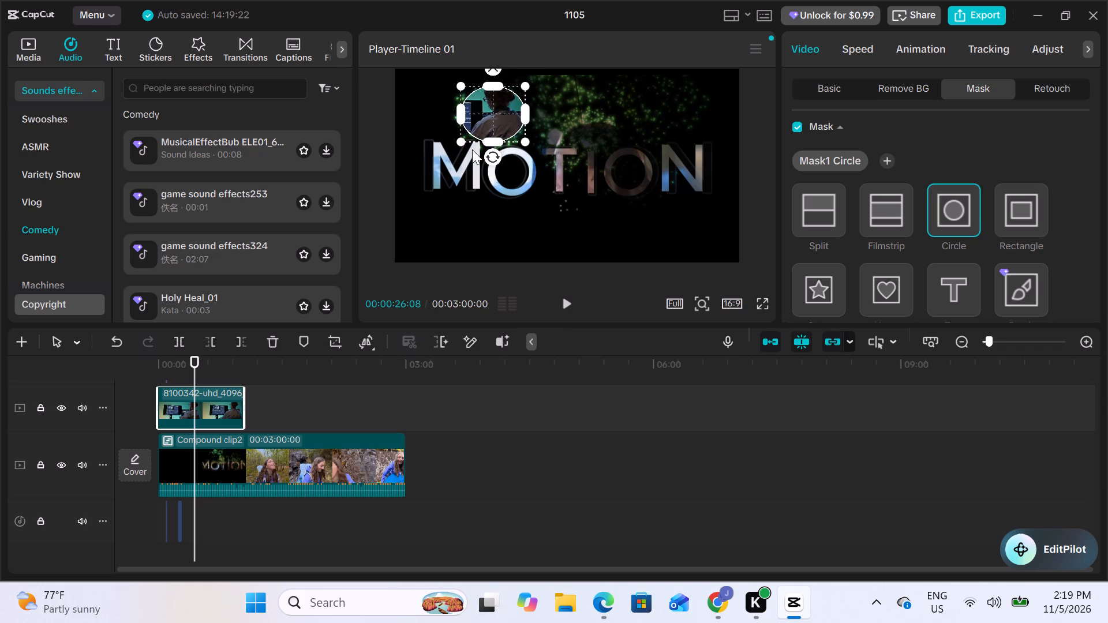
{"action": "left_click_drag", "start_coordinate": [489, 139], "coordinate": [489, 149]}
{"action": "left_click_drag", "start_coordinate": [525, 110], "coordinate": [535, 110]}
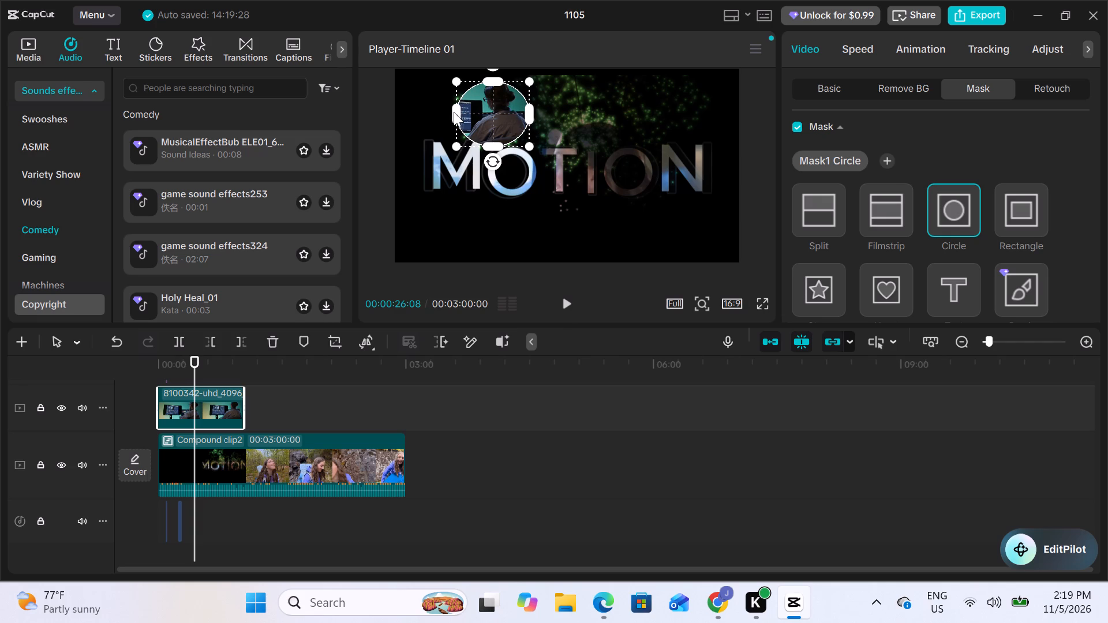
{"action": "left_click_drag", "start_coordinate": [453, 112], "coordinate": [446, 114]}
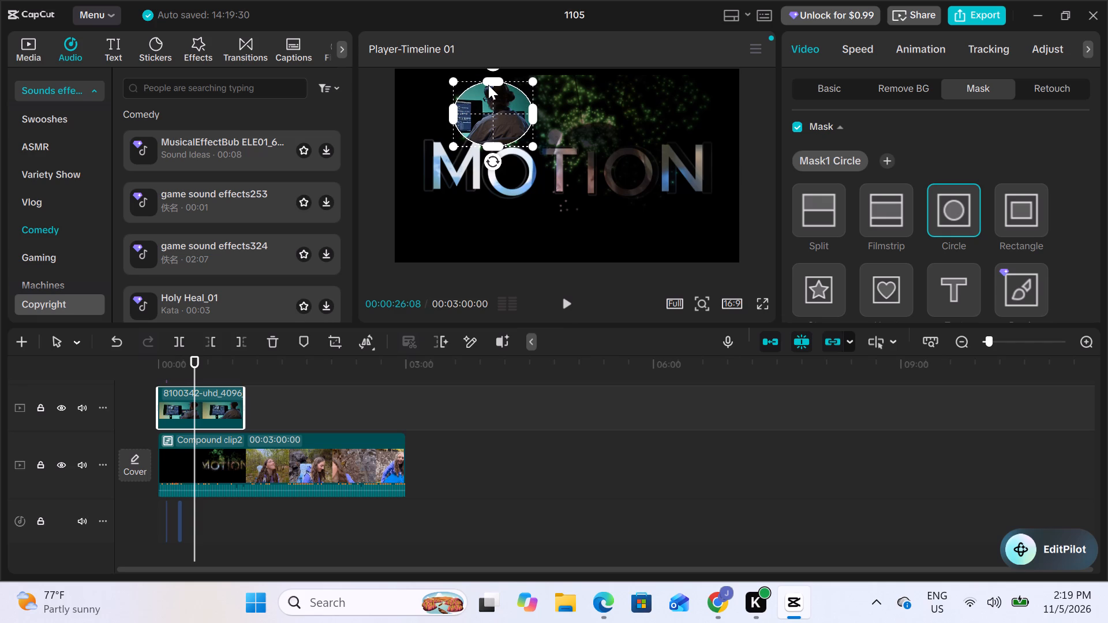
{"action": "left_click_drag", "start_coordinate": [493, 81], "coordinate": [493, 67]}
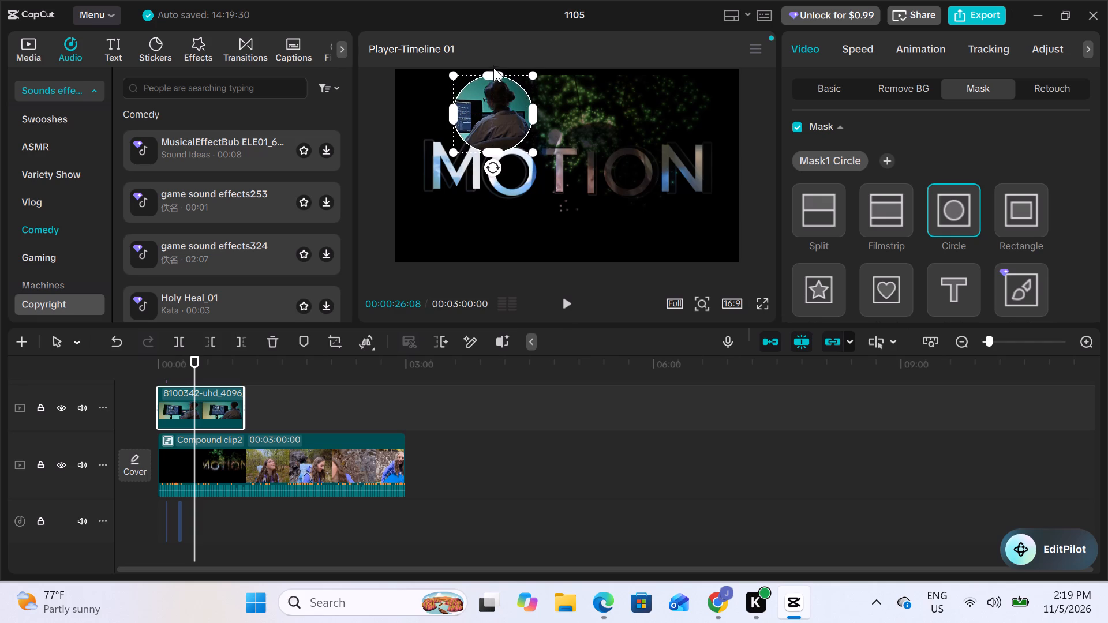
{"action": "left_click_drag", "start_coordinate": [493, 67], "coordinate": [493, 63]}
{"action": "left_click_drag", "start_coordinate": [449, 107], "coordinate": [448, 107]}
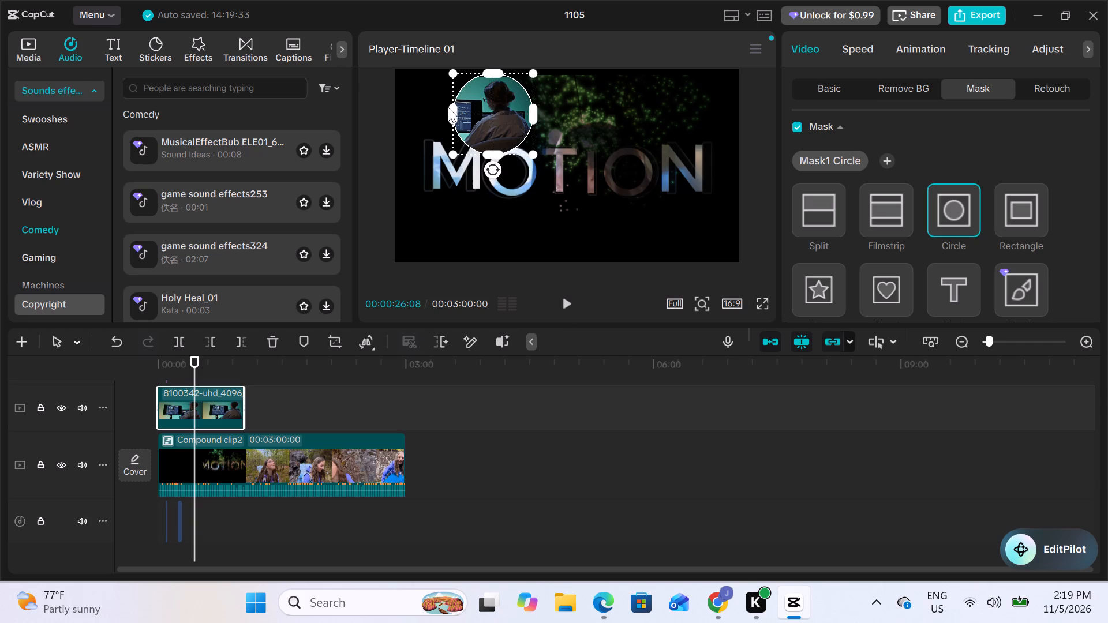
{"action": "left_click_drag", "start_coordinate": [448, 107], "coordinate": [438, 107]}
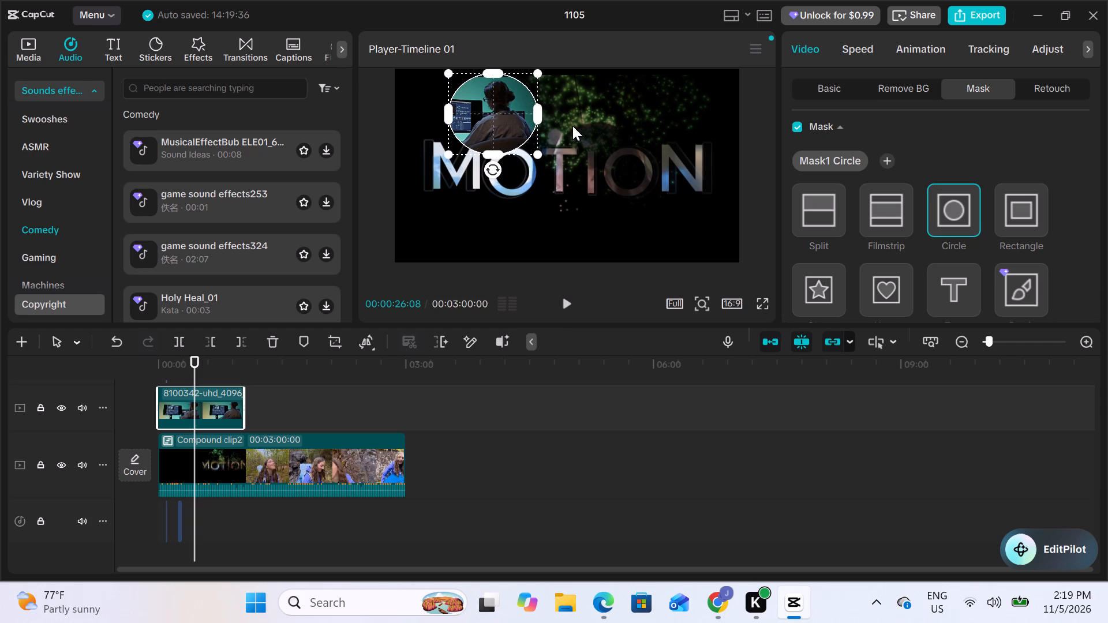
{"action": "left_click", "coordinate": [572, 126]}
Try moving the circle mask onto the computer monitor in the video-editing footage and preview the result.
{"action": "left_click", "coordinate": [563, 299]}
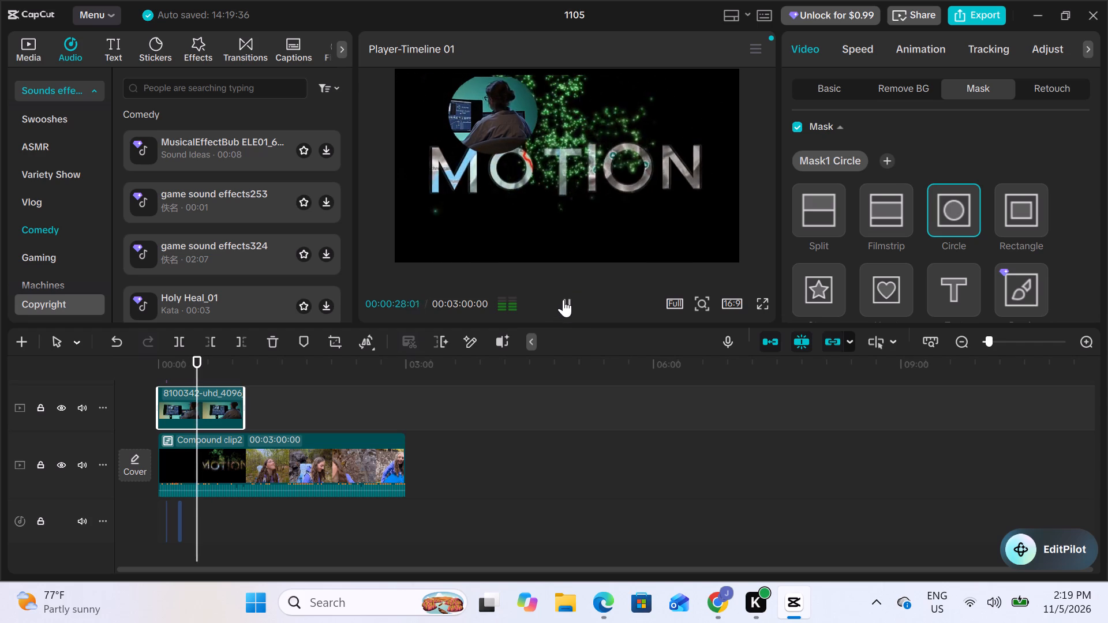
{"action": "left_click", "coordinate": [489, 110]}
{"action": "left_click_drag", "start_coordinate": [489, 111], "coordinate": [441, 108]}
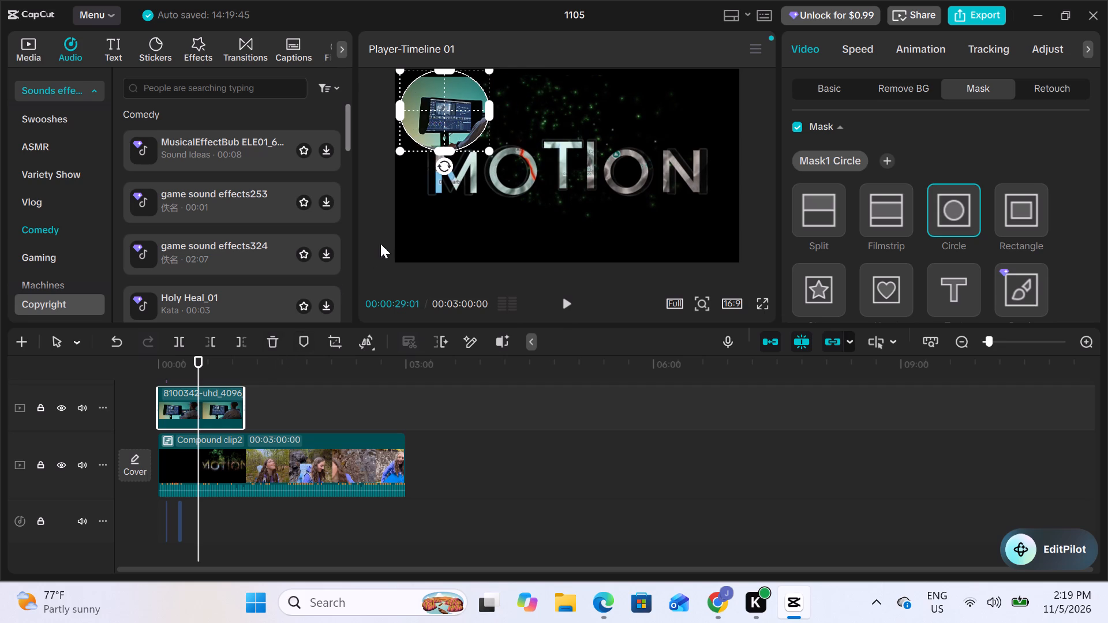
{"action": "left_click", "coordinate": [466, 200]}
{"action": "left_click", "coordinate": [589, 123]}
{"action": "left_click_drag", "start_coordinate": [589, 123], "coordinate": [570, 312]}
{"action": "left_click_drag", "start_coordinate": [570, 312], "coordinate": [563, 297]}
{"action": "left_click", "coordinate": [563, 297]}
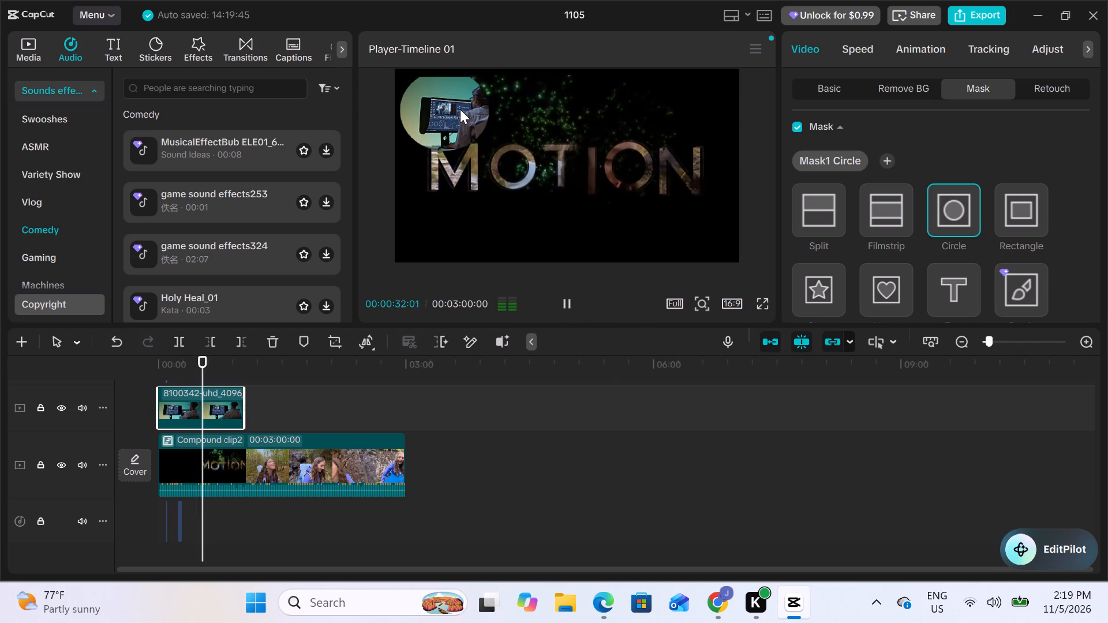
Move the circle mask back over the seated person in the video-editing footage.
{"action": "left_click_drag", "start_coordinate": [458, 108], "coordinate": [492, 120]}
{"action": "left_click_drag", "start_coordinate": [426, 98], "coordinate": [456, 106]}
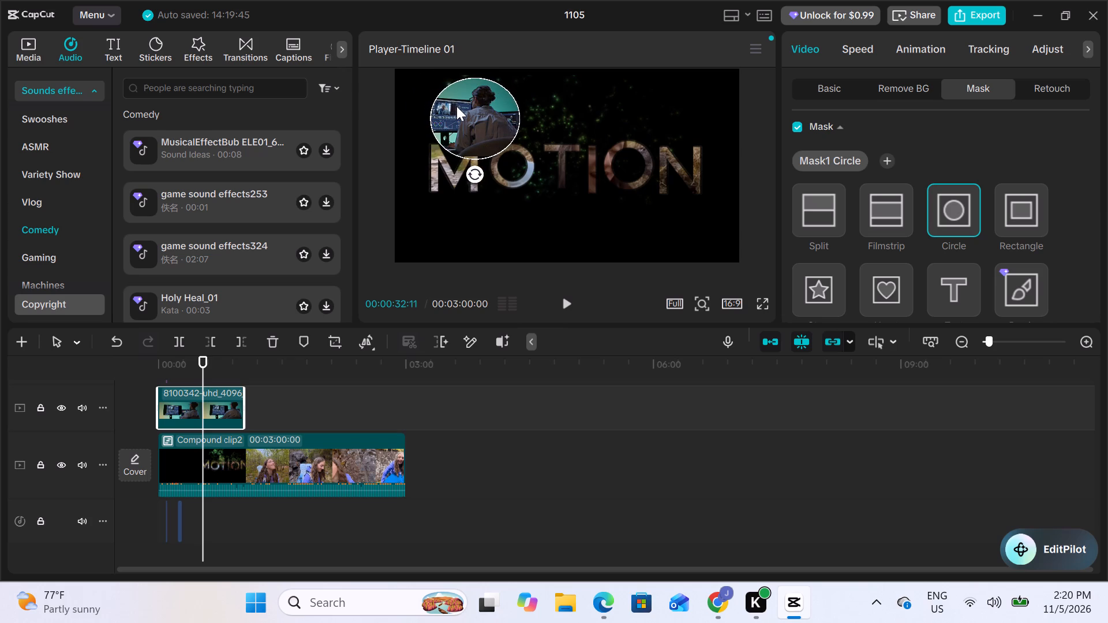
{"action": "left_click_drag", "start_coordinate": [456, 106], "coordinate": [460, 102]}
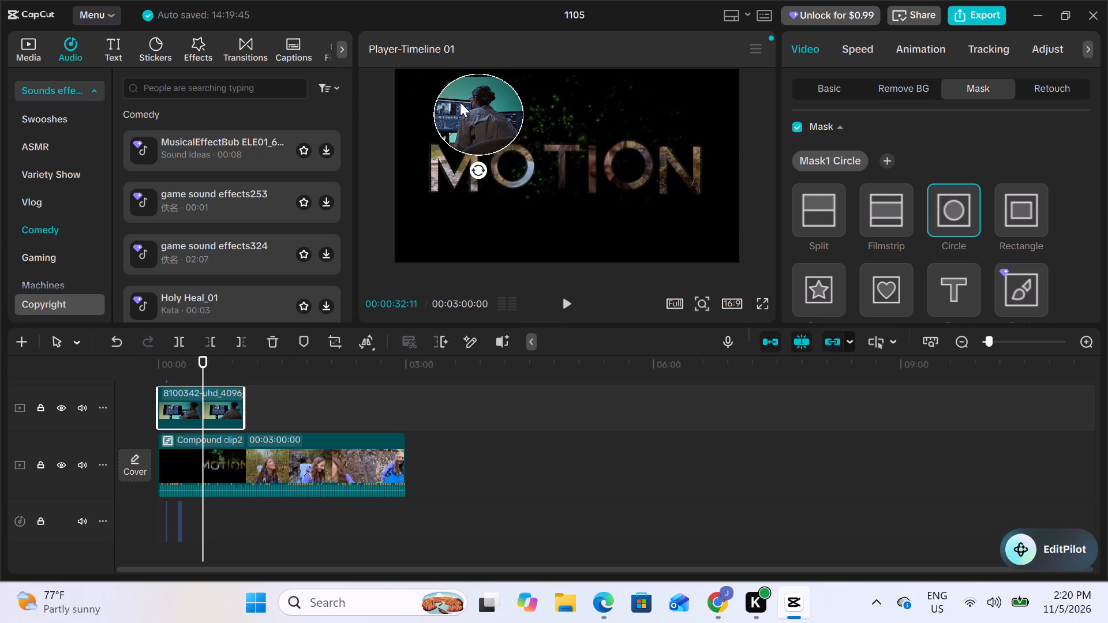
{"action": "left_click_drag", "start_coordinate": [460, 102], "coordinate": [461, 104]}
Review the circular overlay against Compound clip2 to past the overlay's end, and return the playhead to about 00:00:14:07.
{"action": "left_click", "coordinate": [562, 306]}
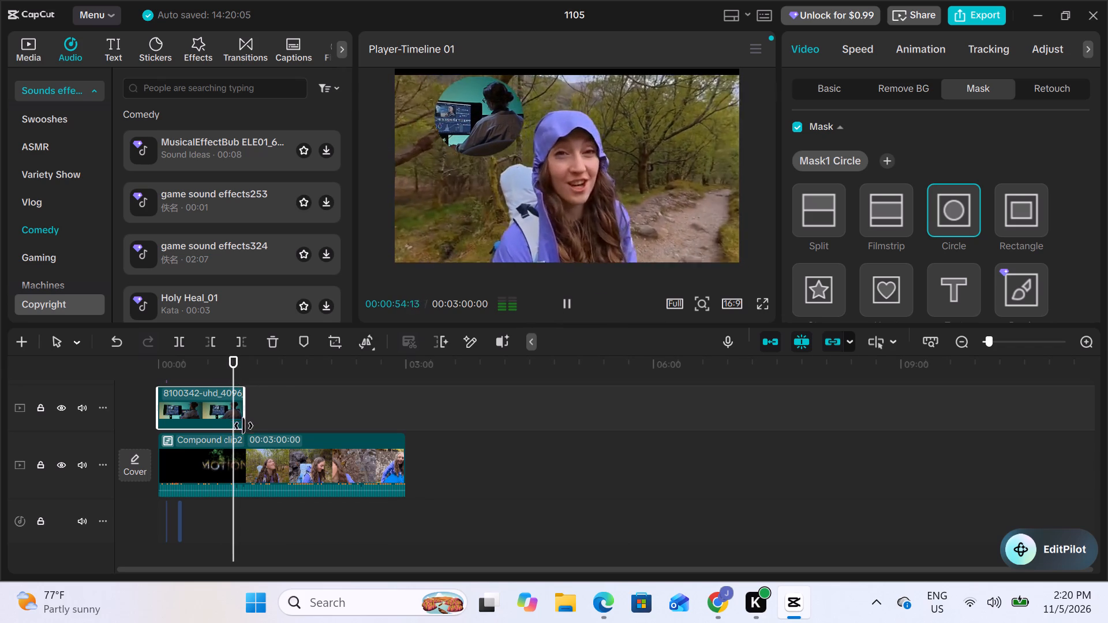
{"action": "left_click_drag", "start_coordinate": [245, 414], "coordinate": [253, 414]}
{"action": "left_click", "coordinate": [253, 414]}
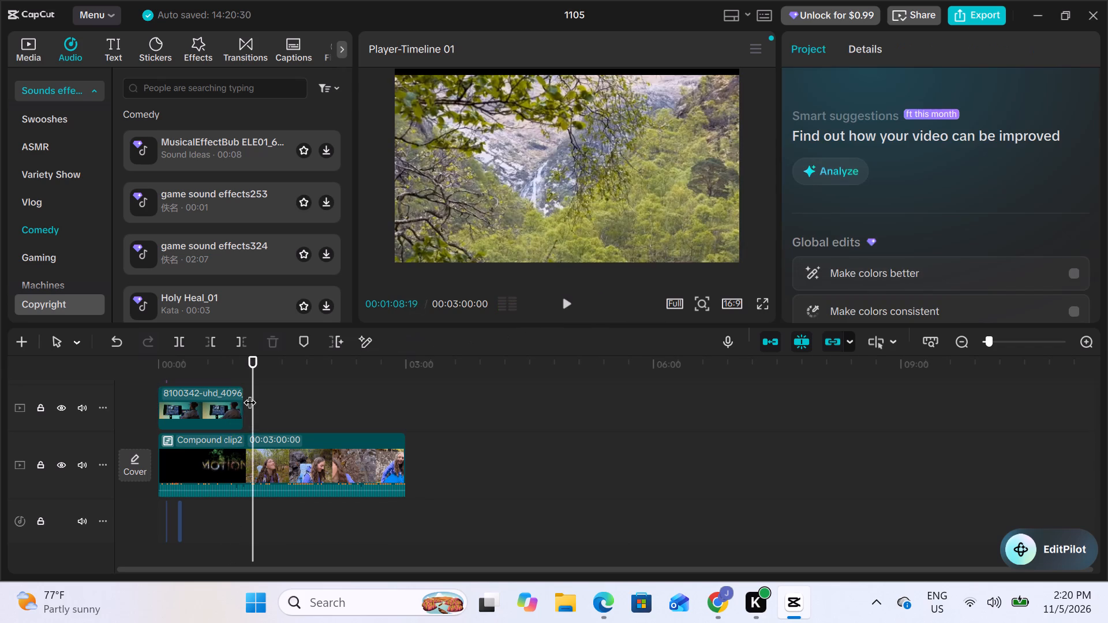
{"action": "left_click_drag", "start_coordinate": [250, 382], "coordinate": [180, 369]}
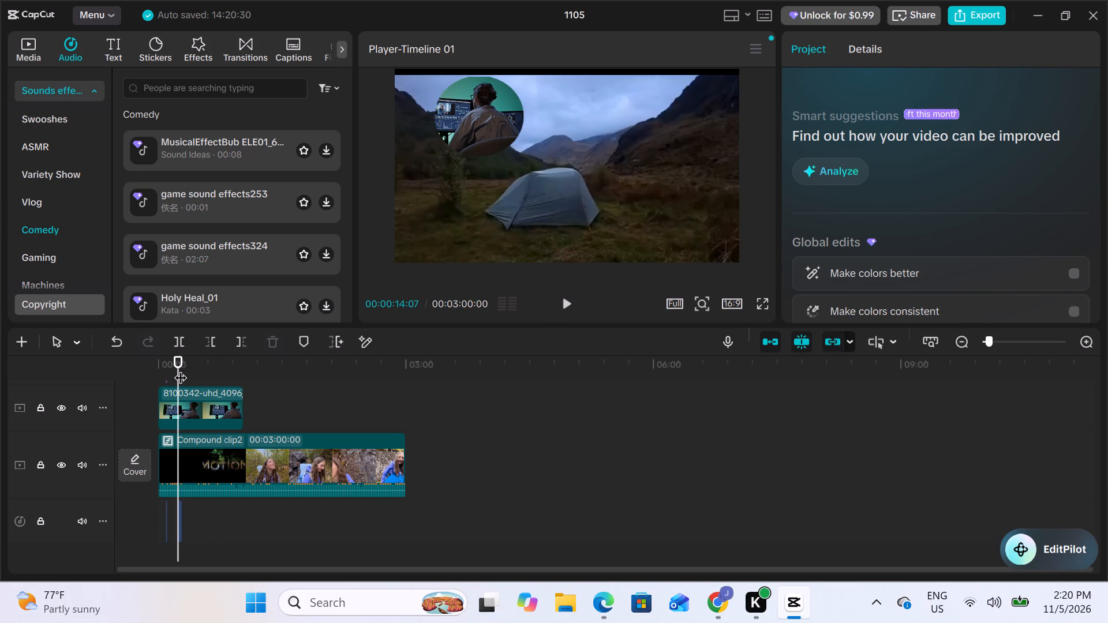